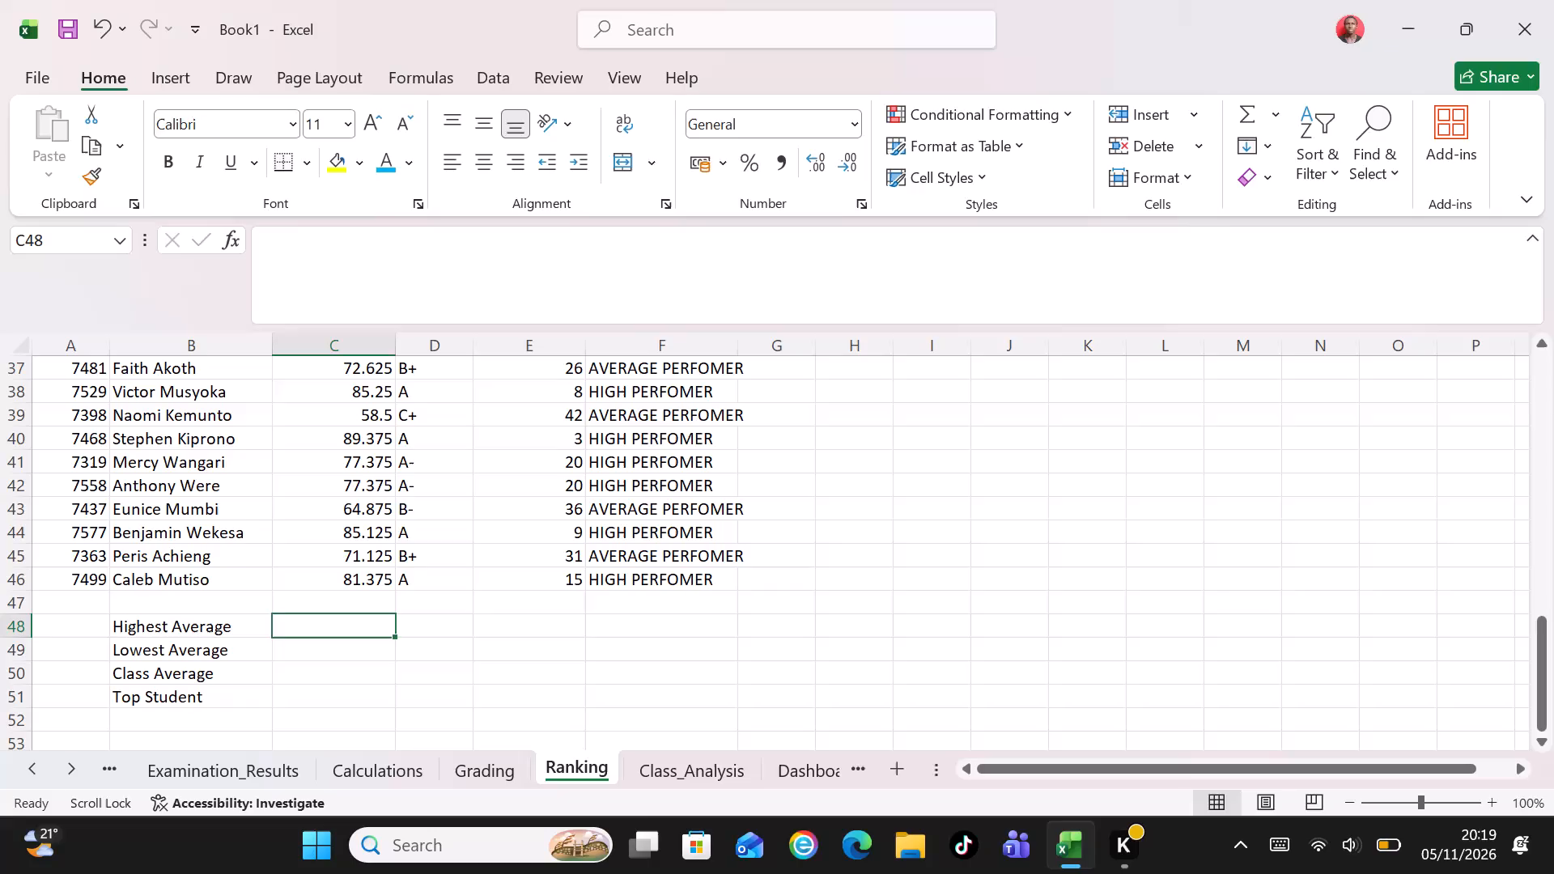
Enter the formula =MAX(C2:C46) in C48 to calculate the Highest Average.
key(equal)
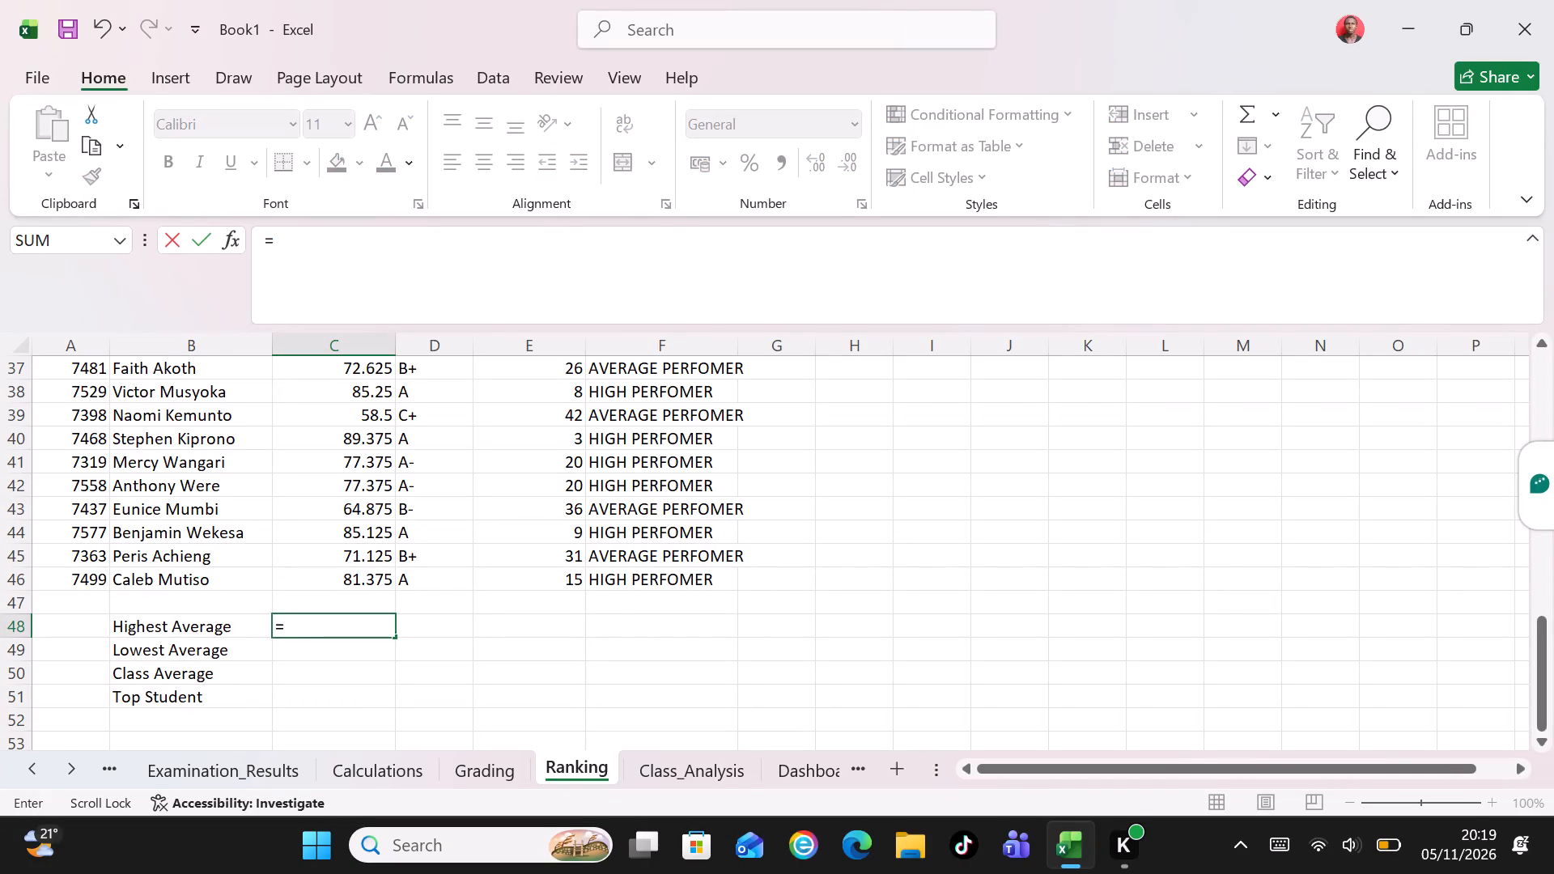
text(MAX)
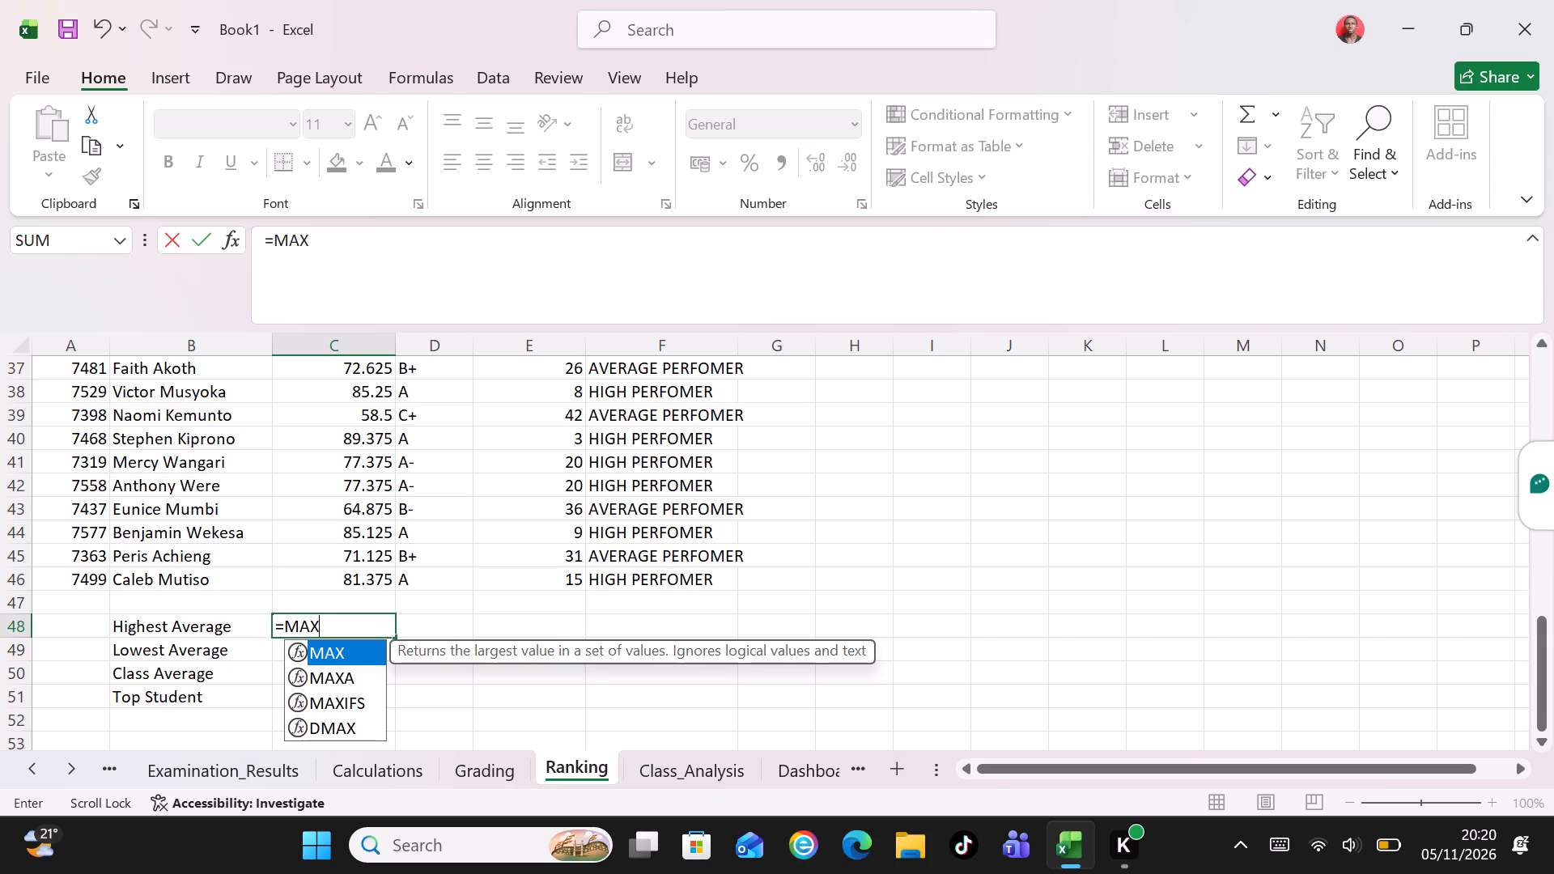
key(shift+parenleft)
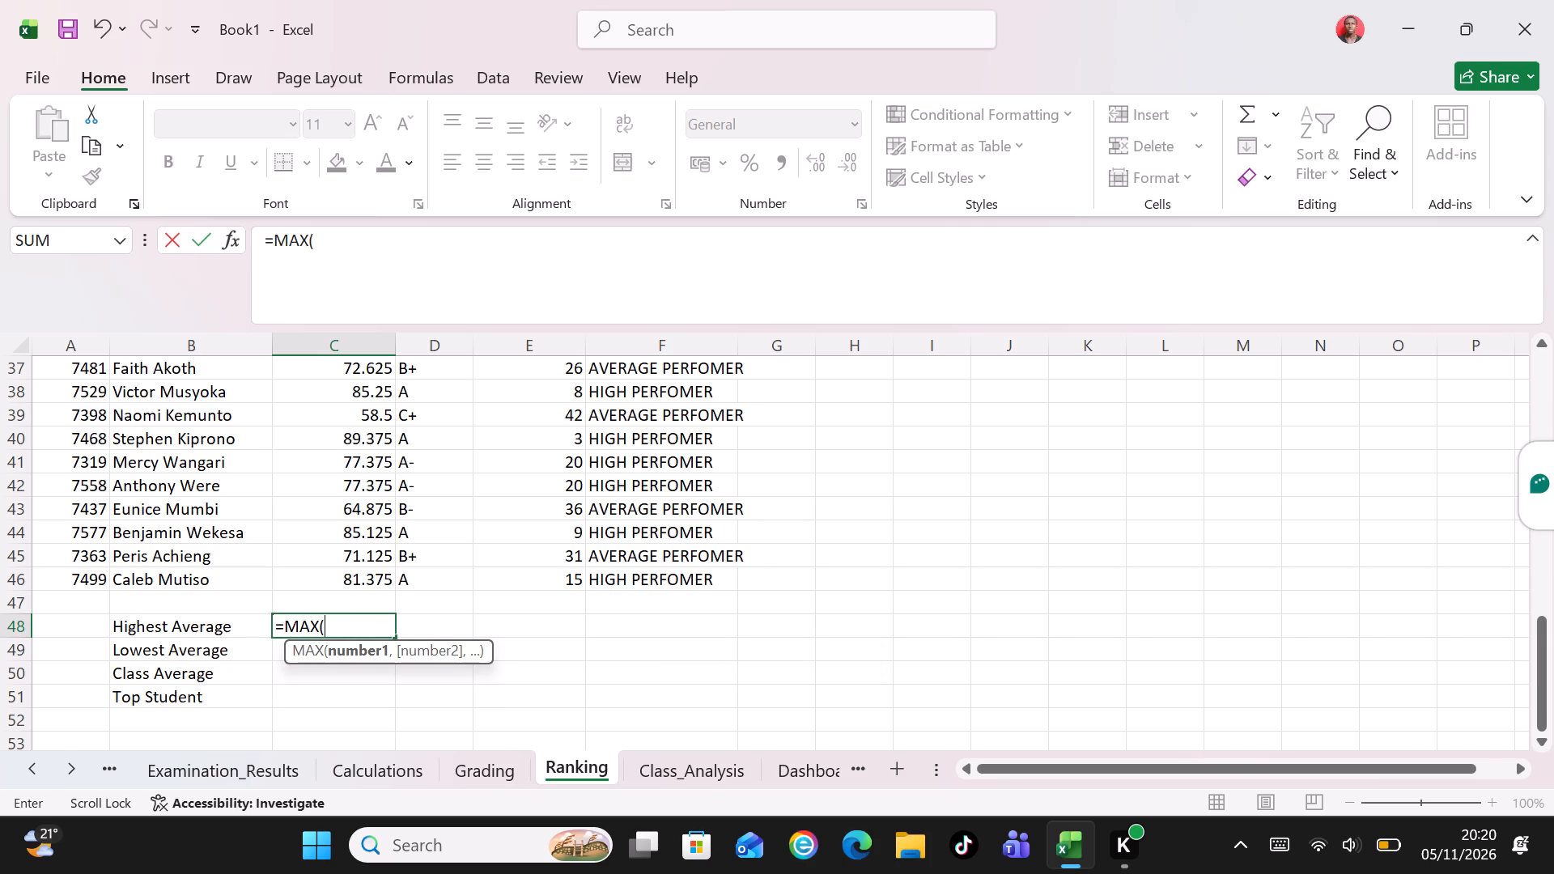
key(shift+c)
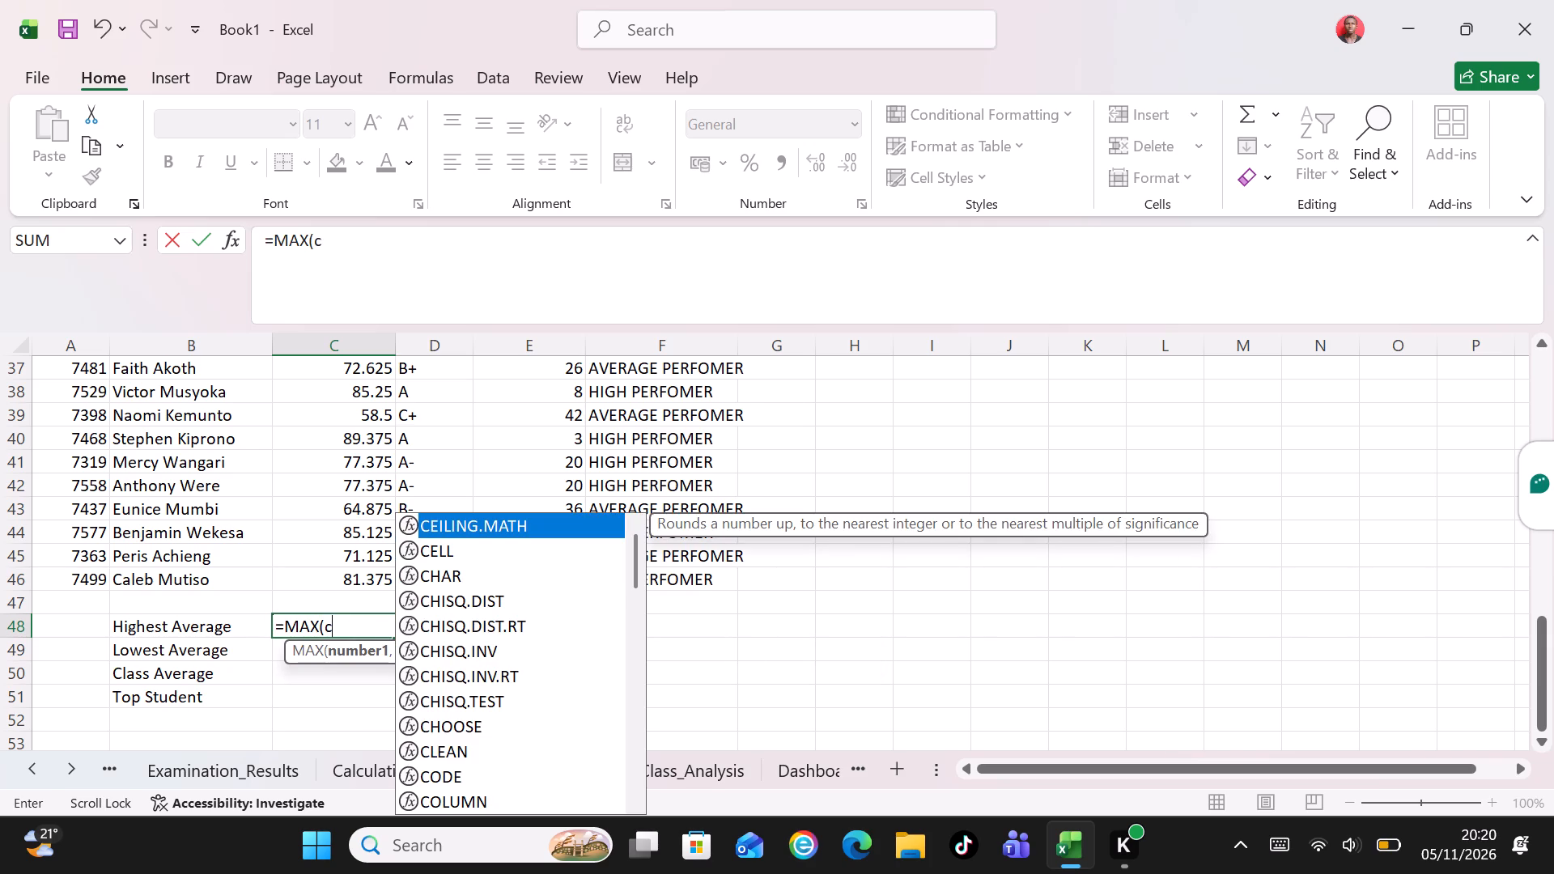
key(BackSpace)
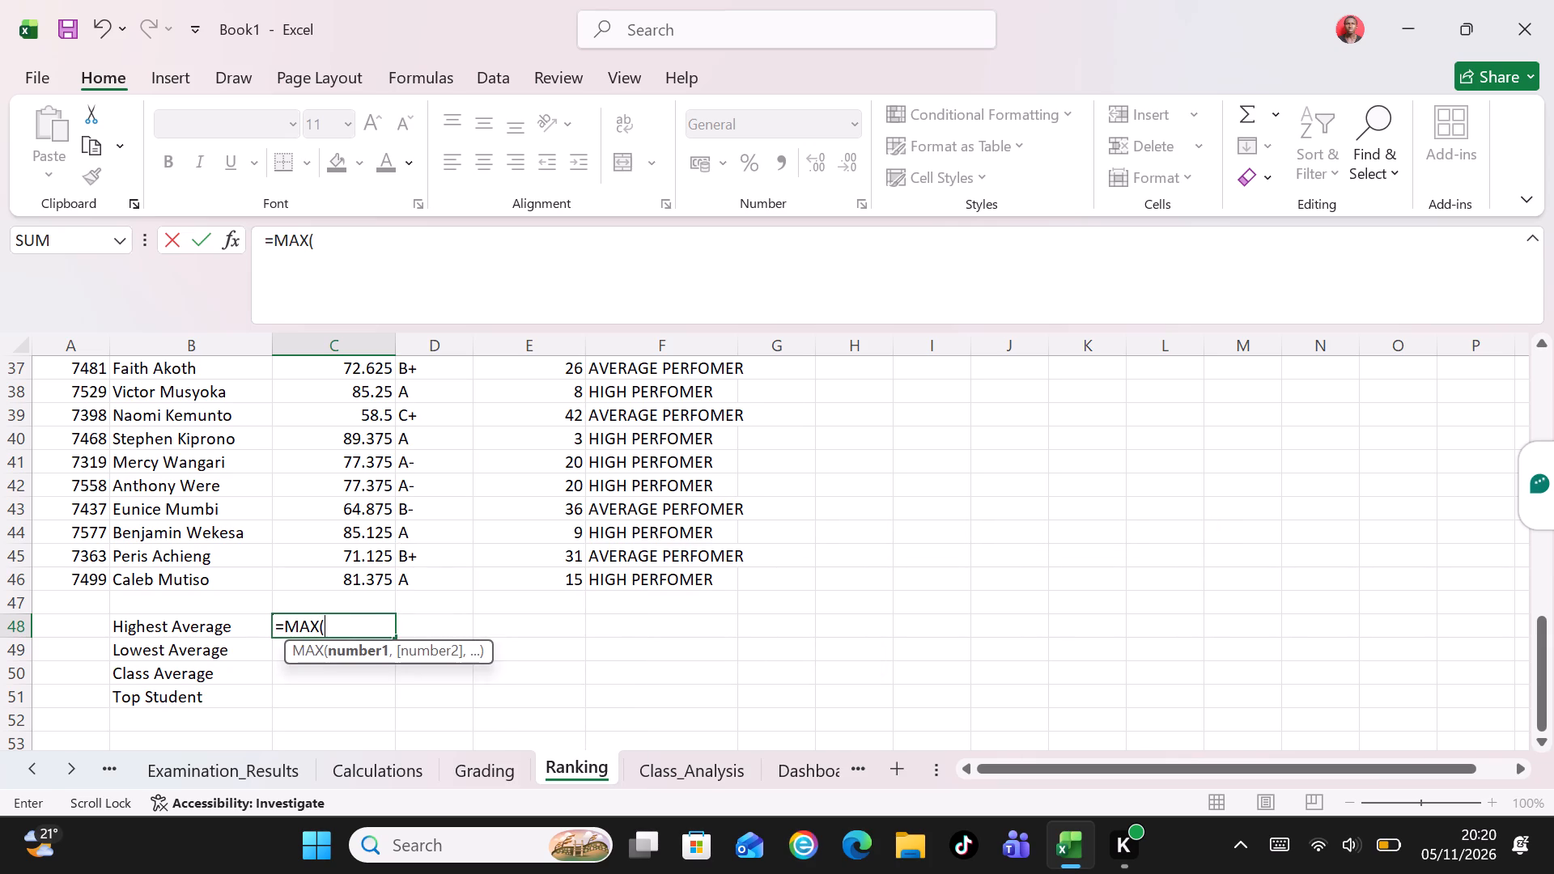
key(c)
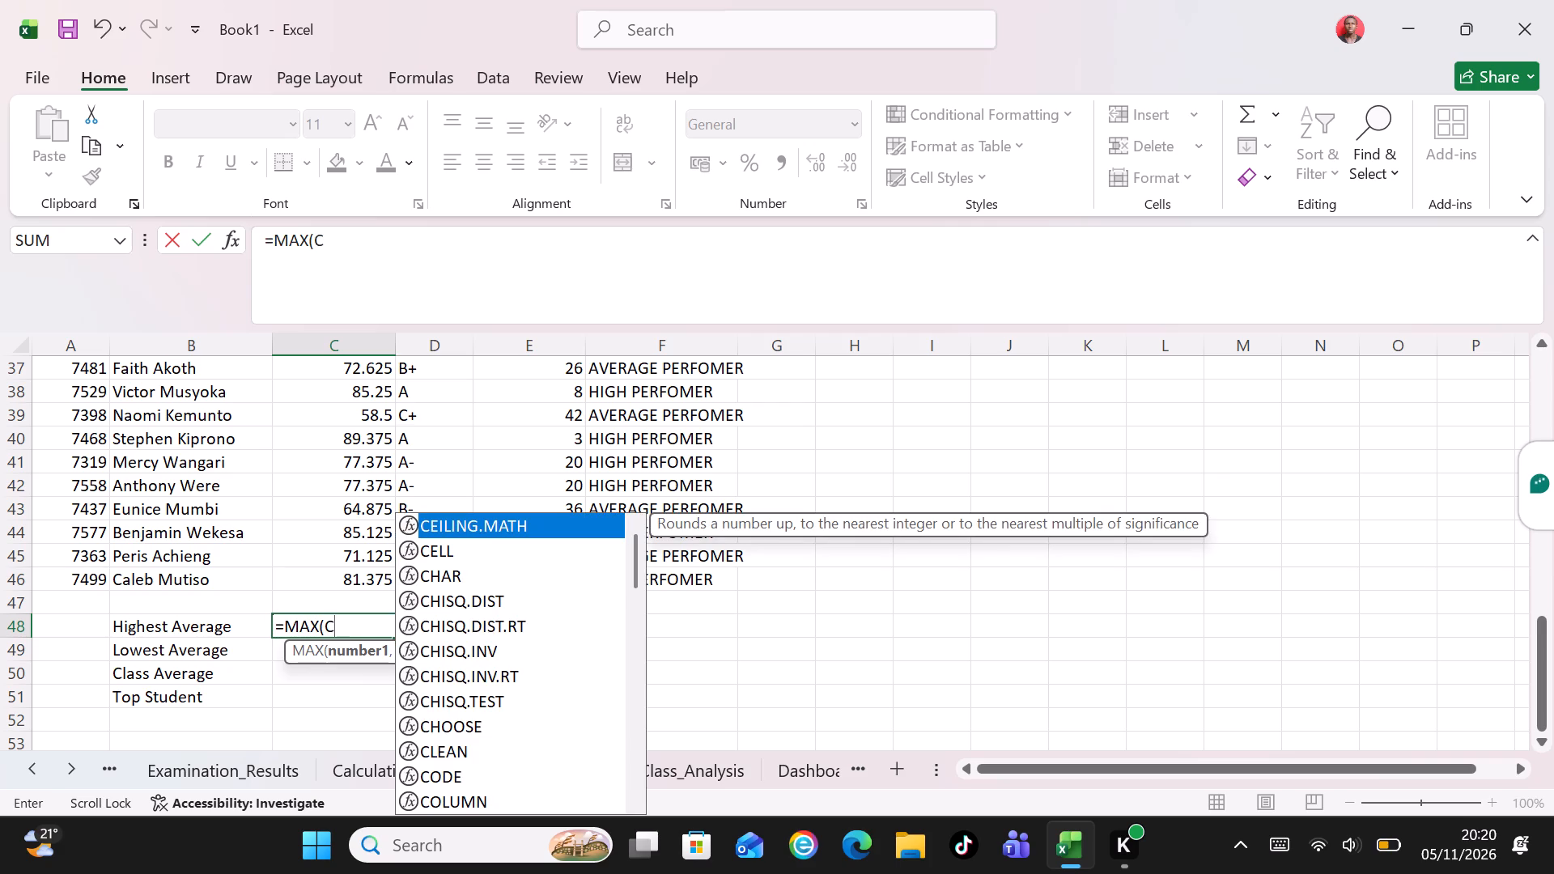
key(2)
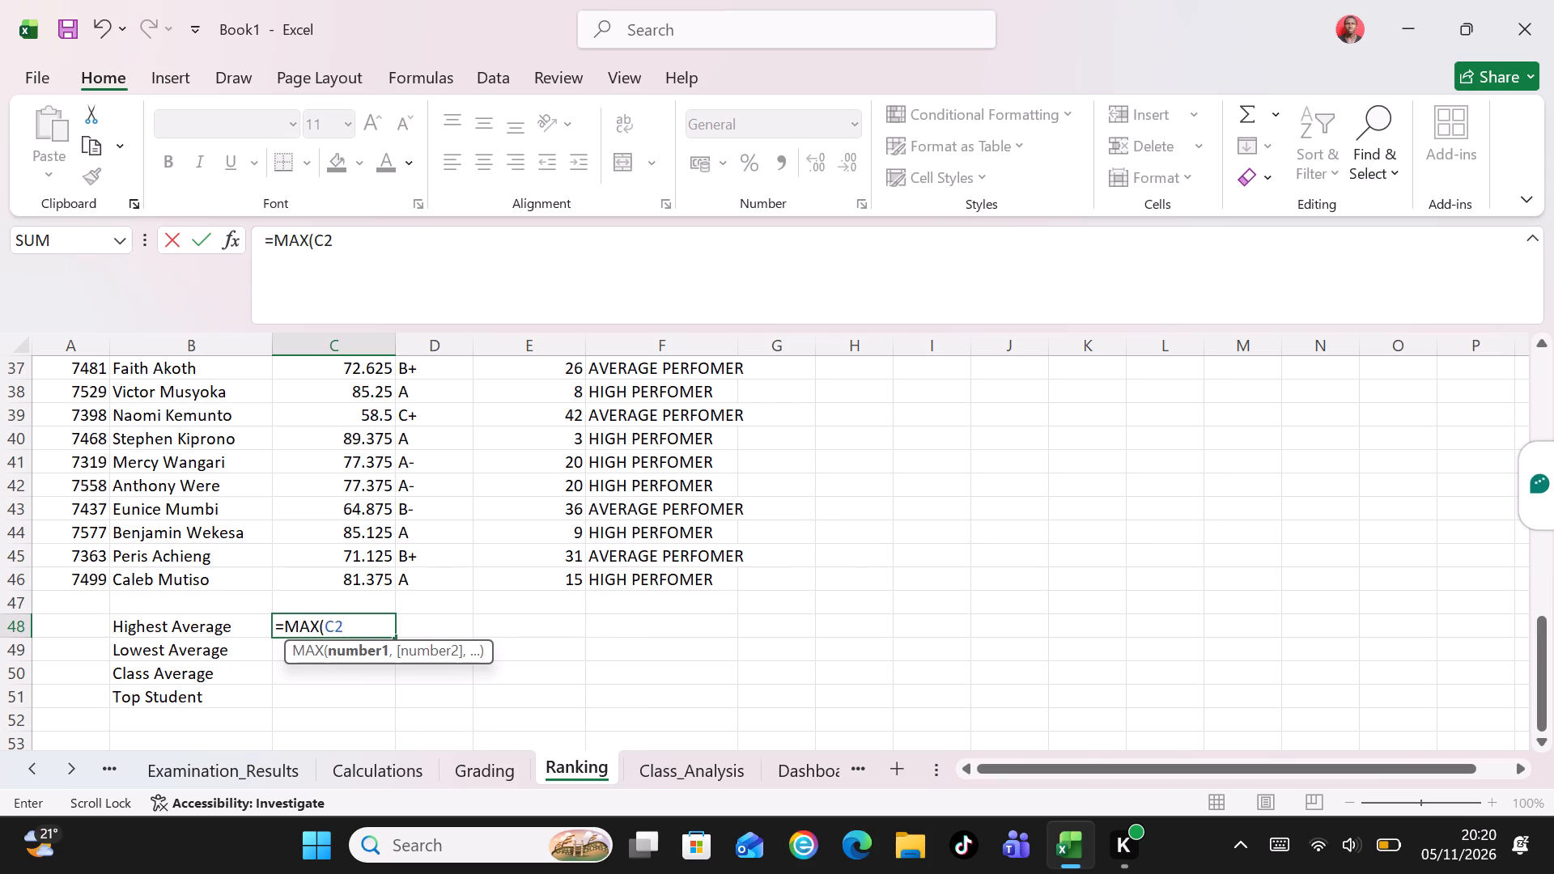
key(shift+colon)
text(C46)
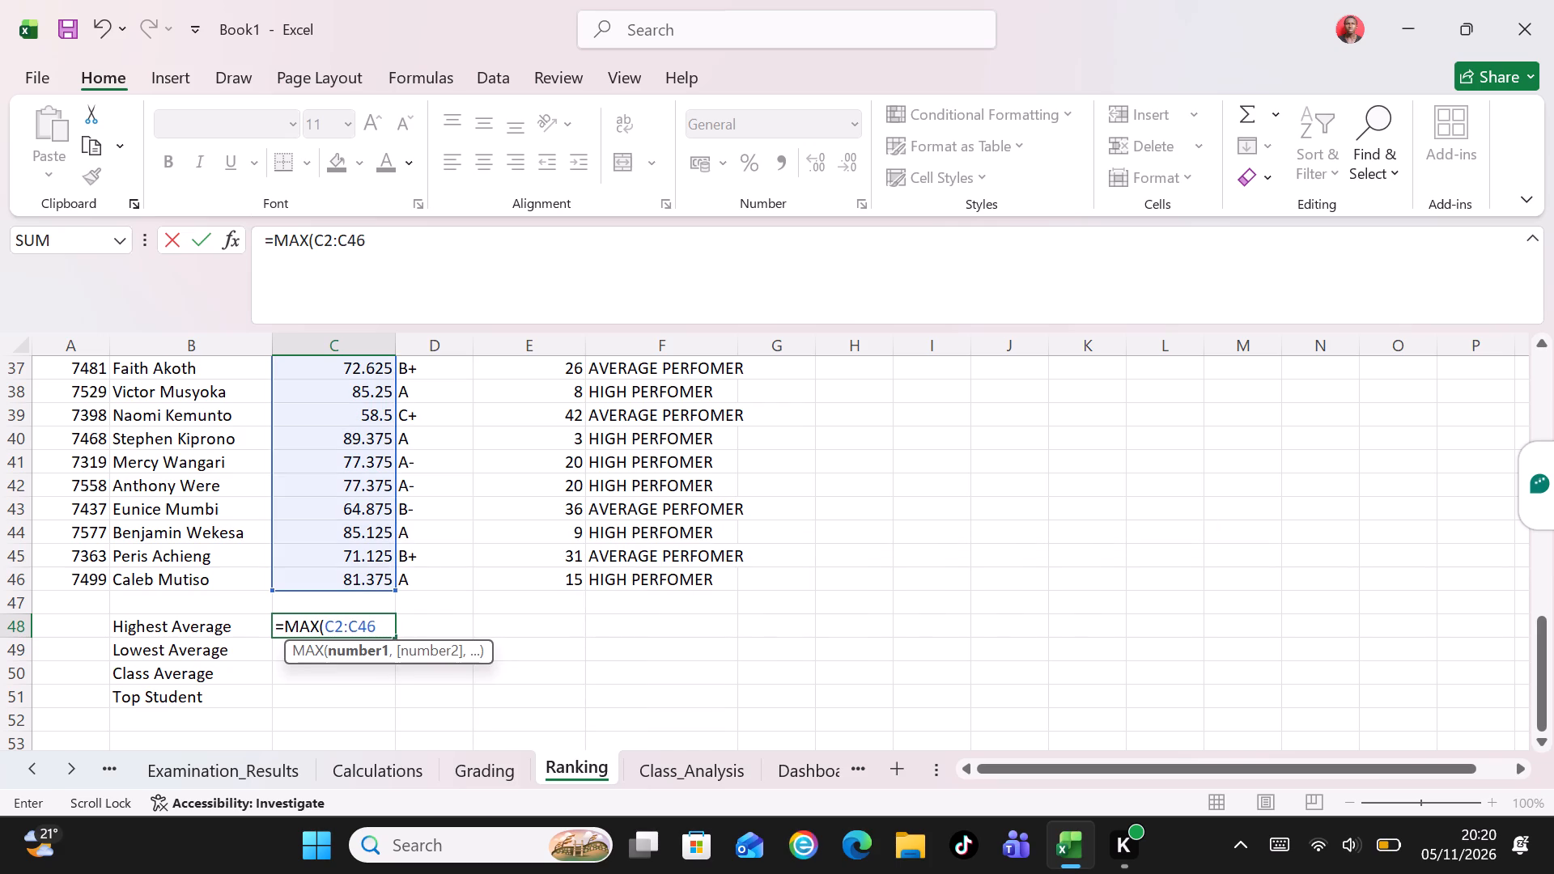
key(shift+parenright)
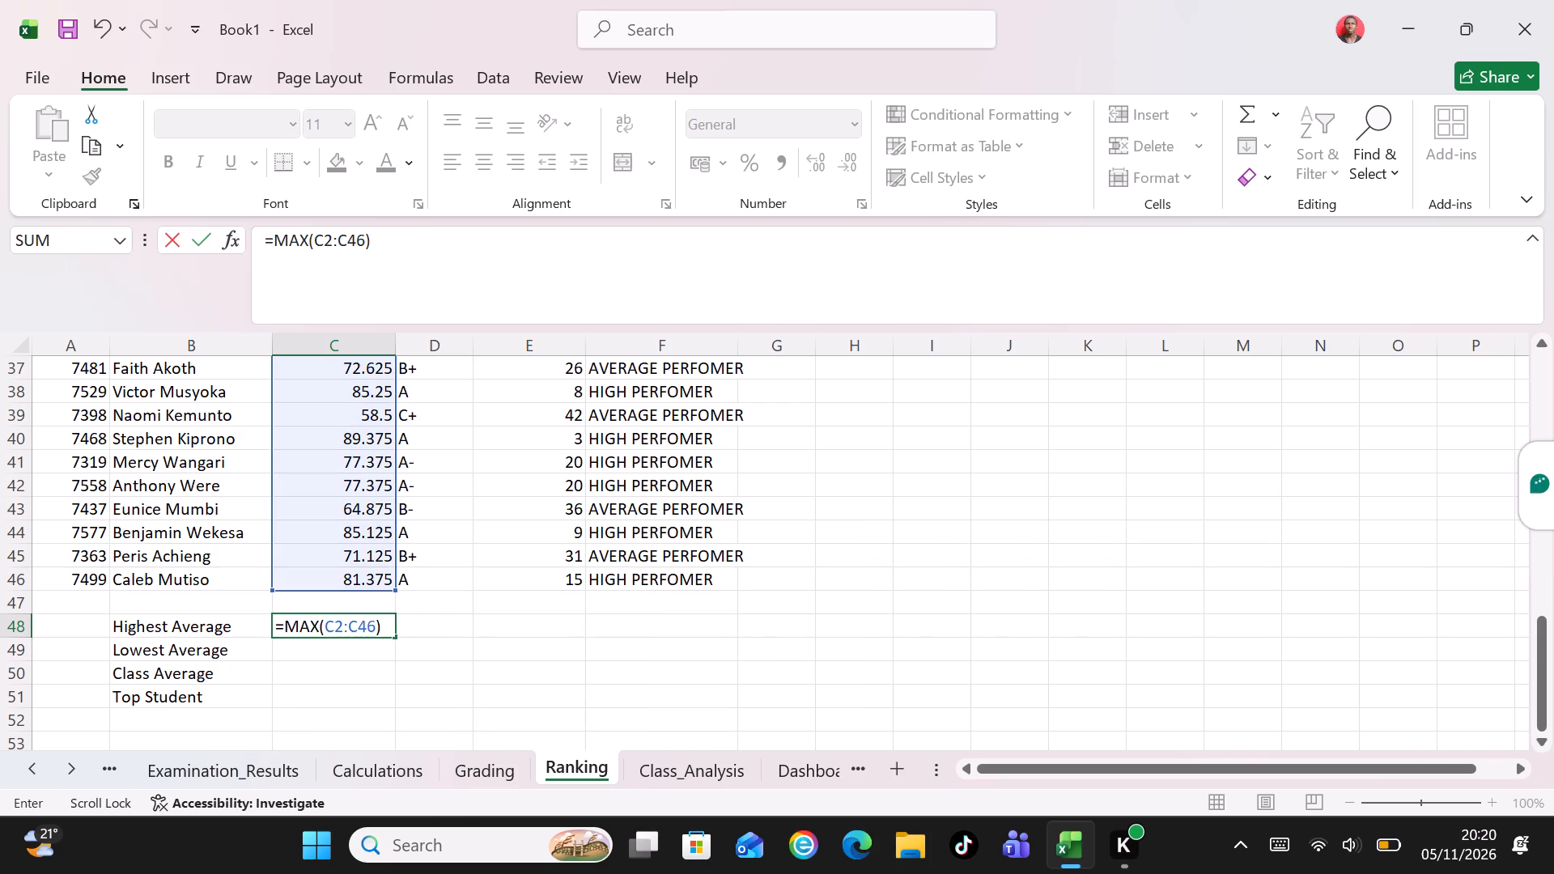
key(Return)
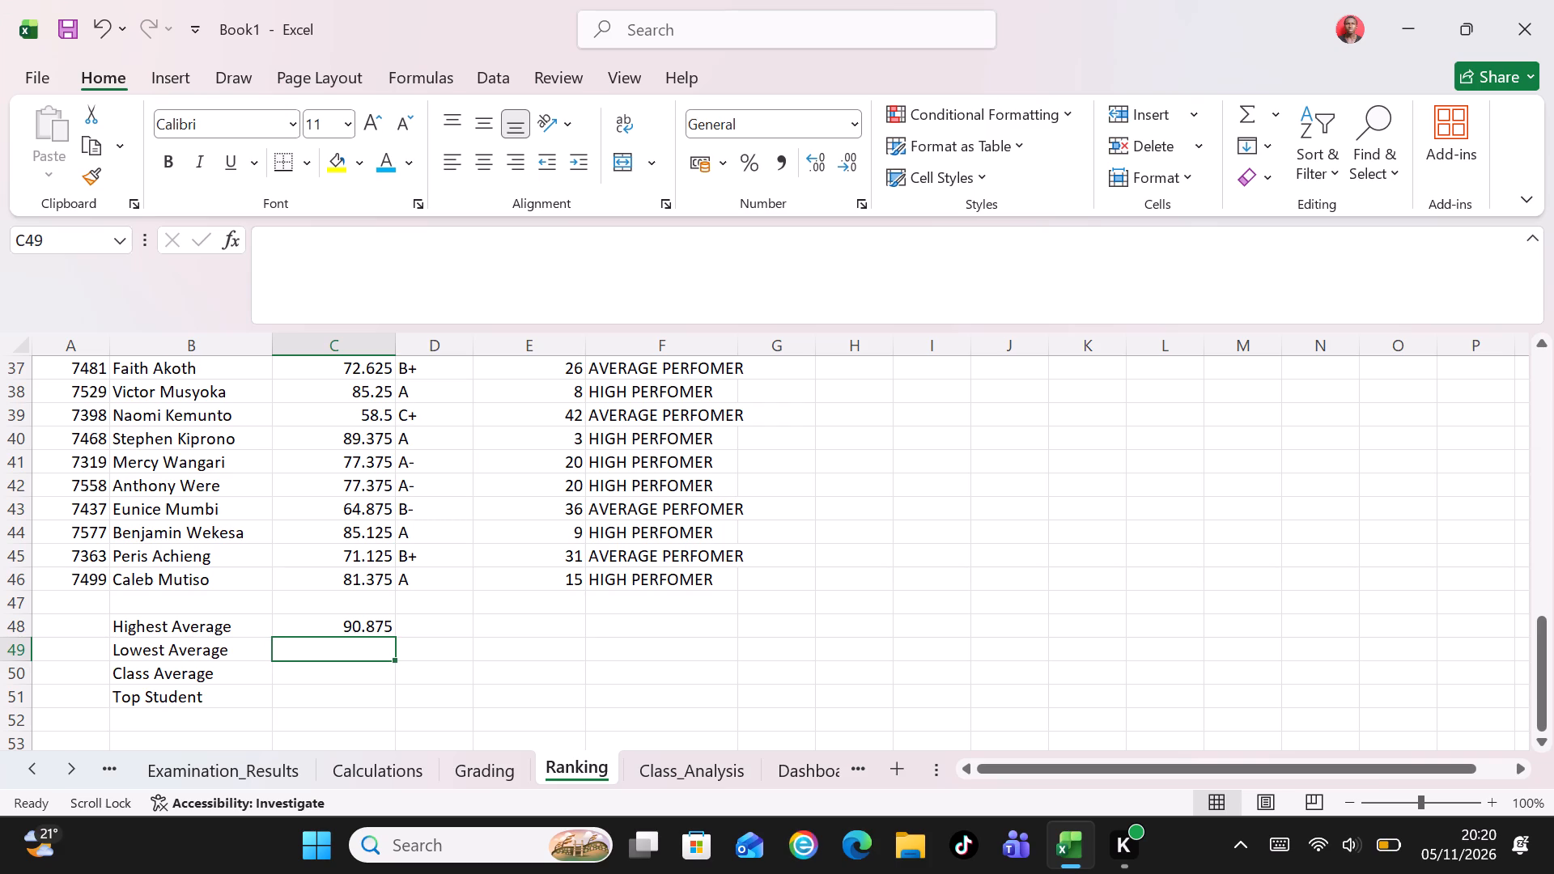
Enter the formula =MIN(C2:C46) in C49 to calculate the Lowest Average.
key(equal)
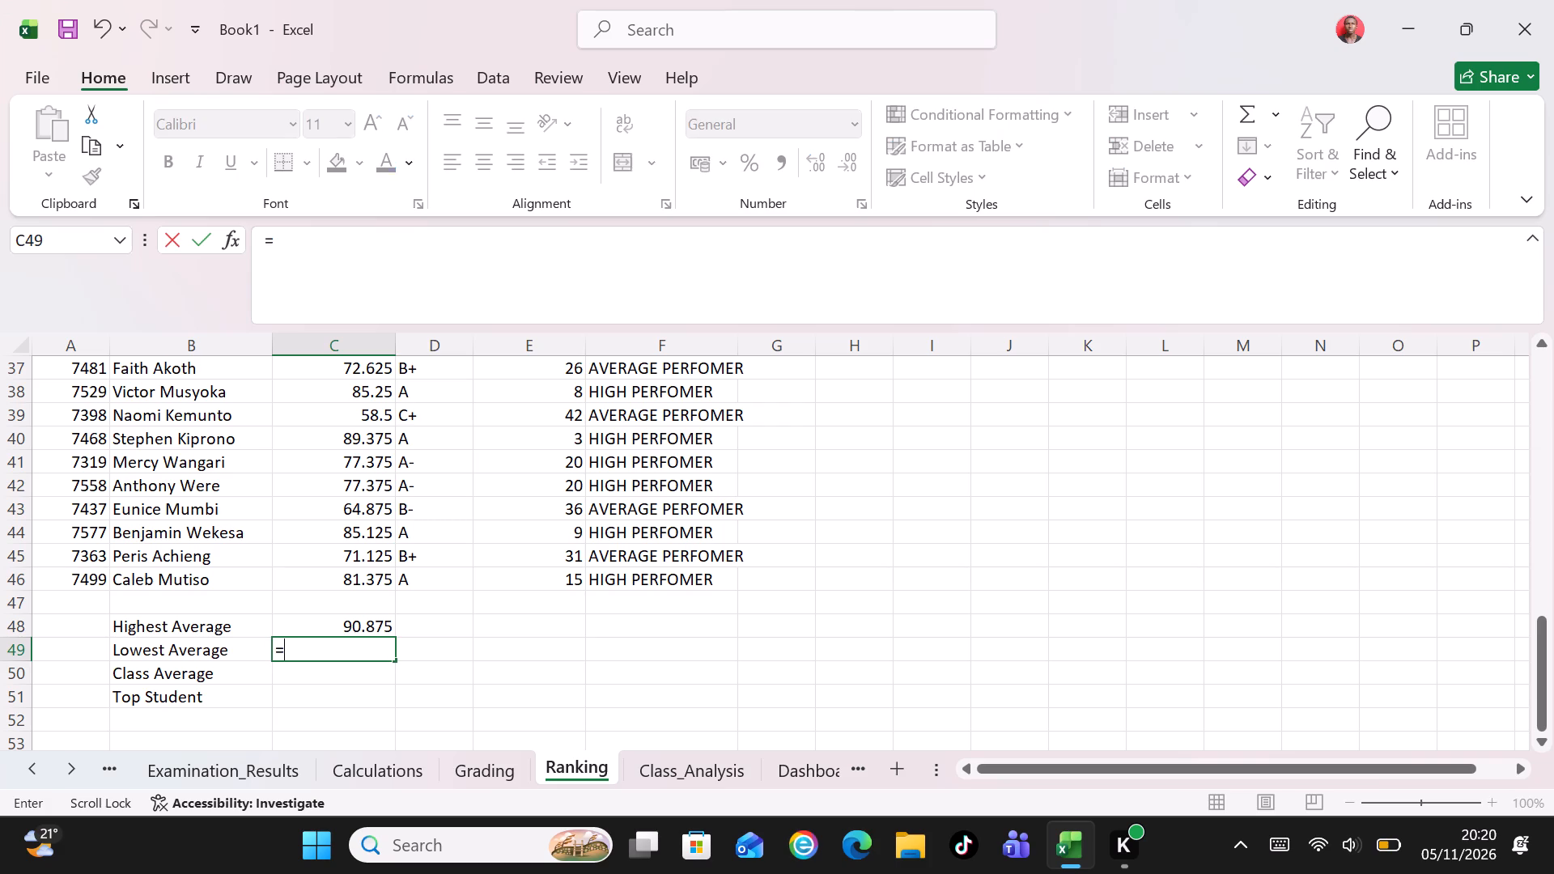
text(MIN)
key(shift+parenleft)
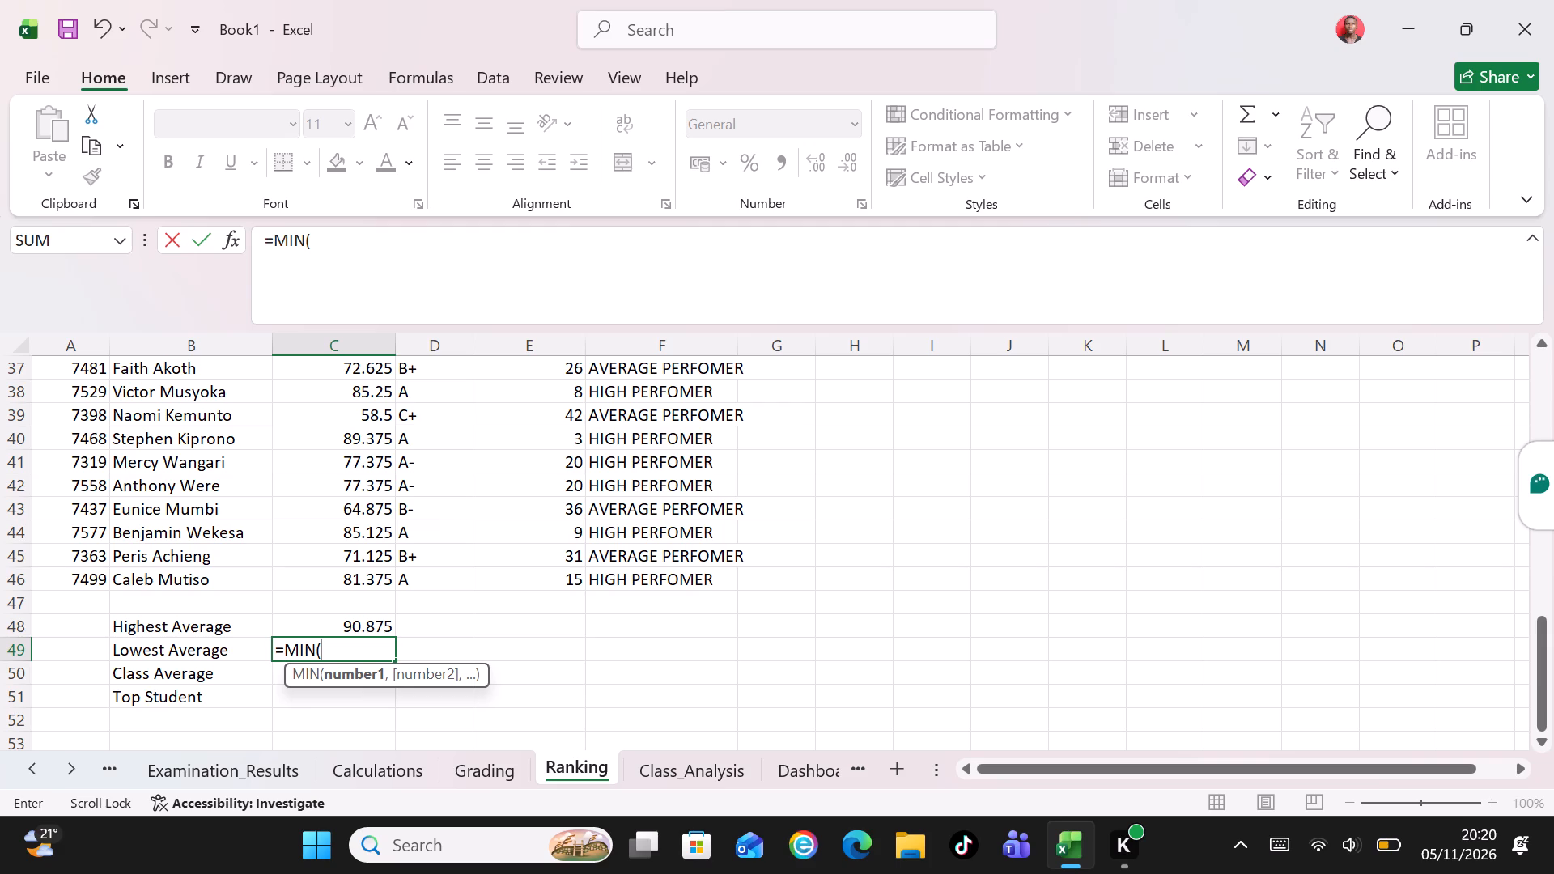
text(C2)
text(:C46)
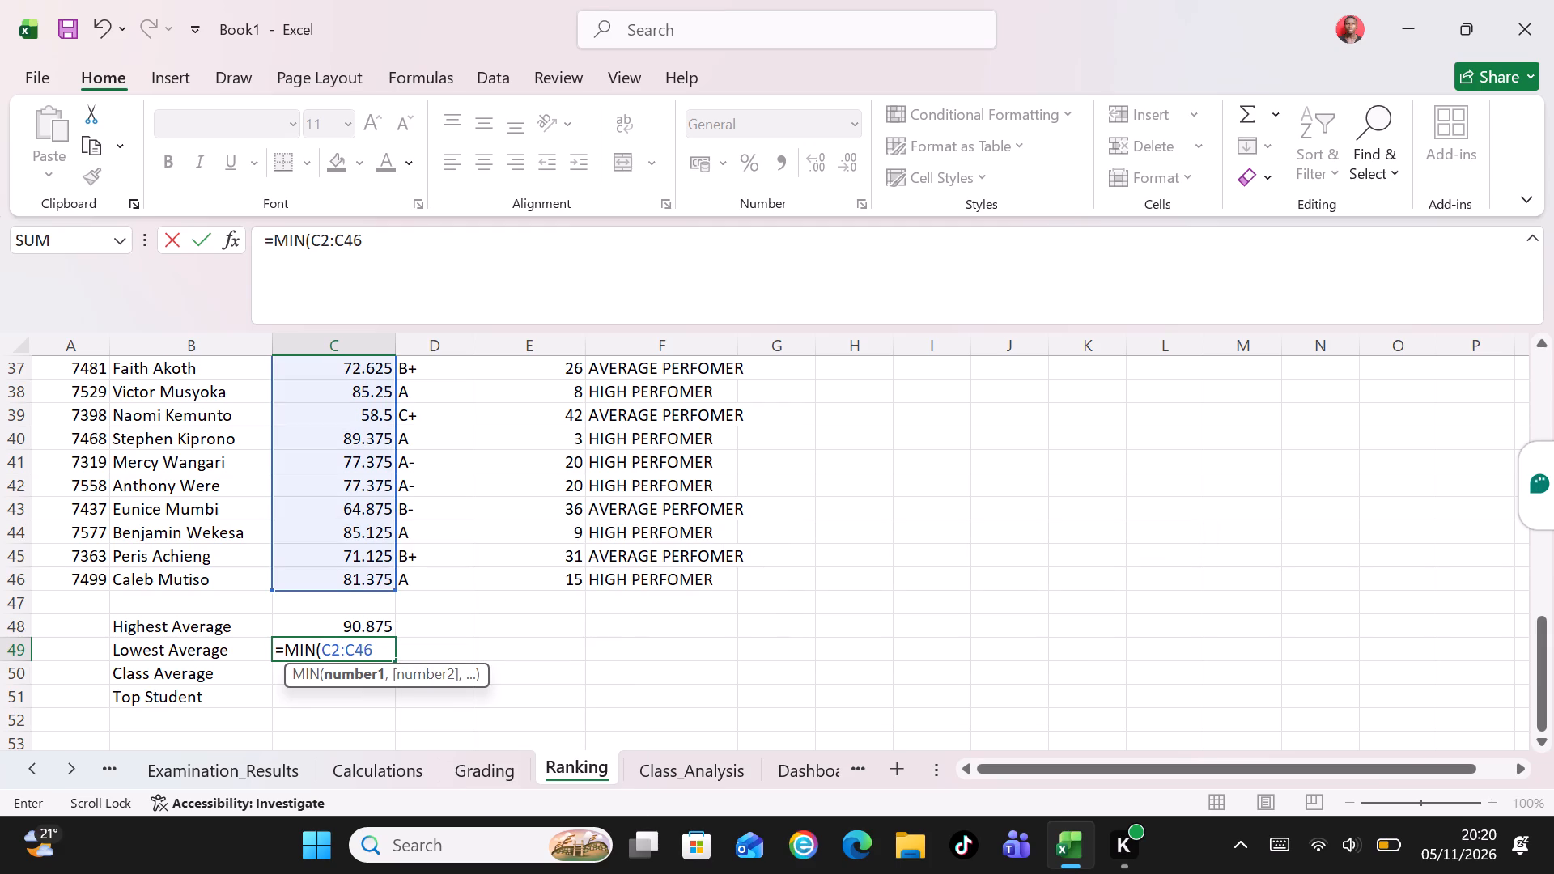
key(shift+parenright)
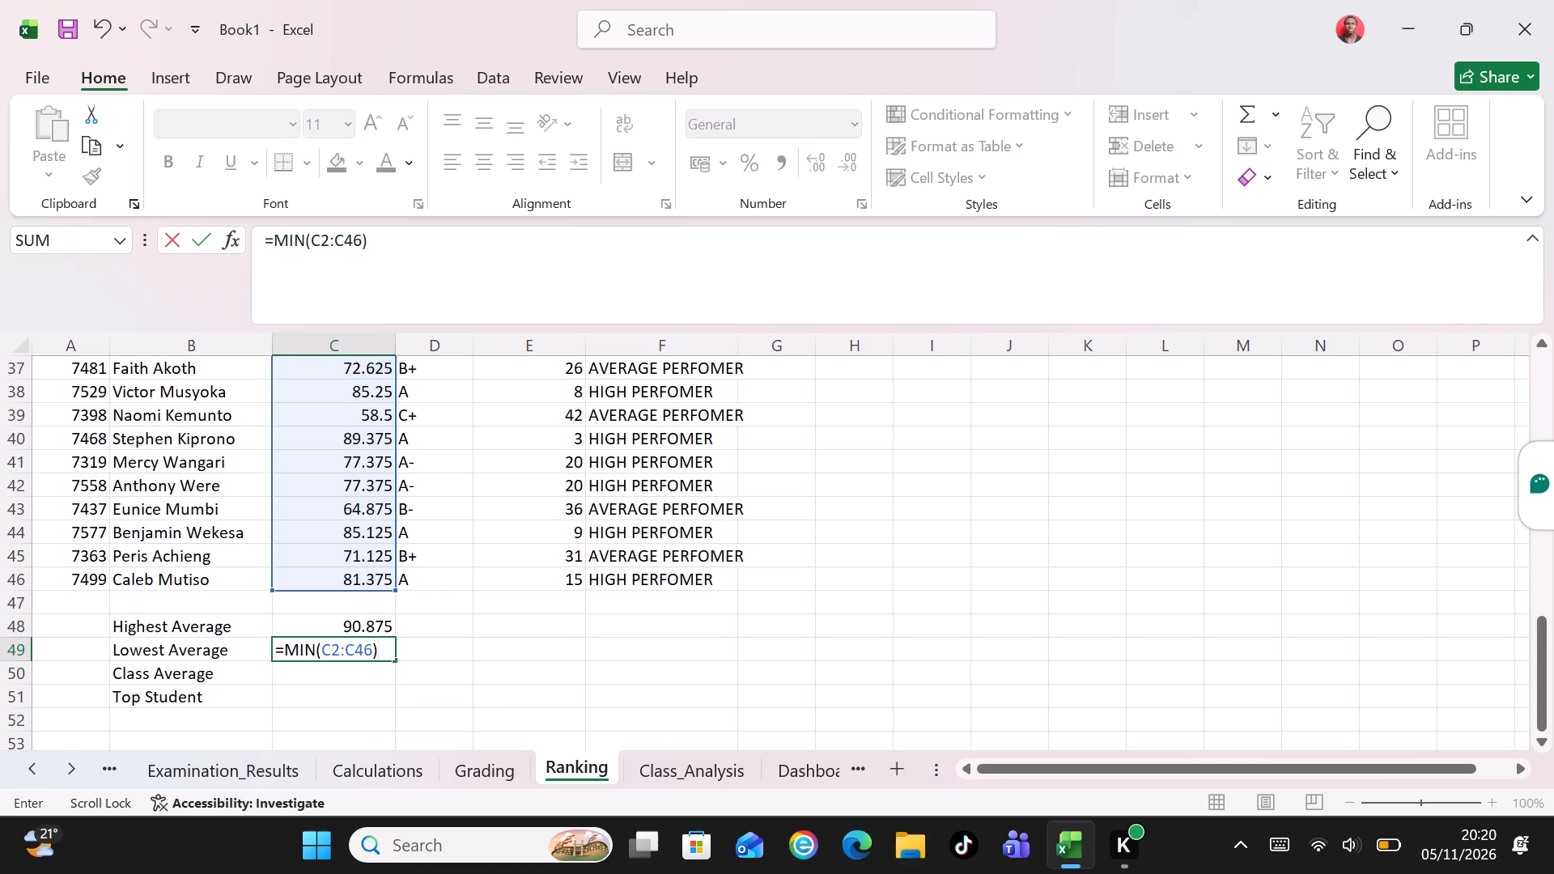
key(Return)
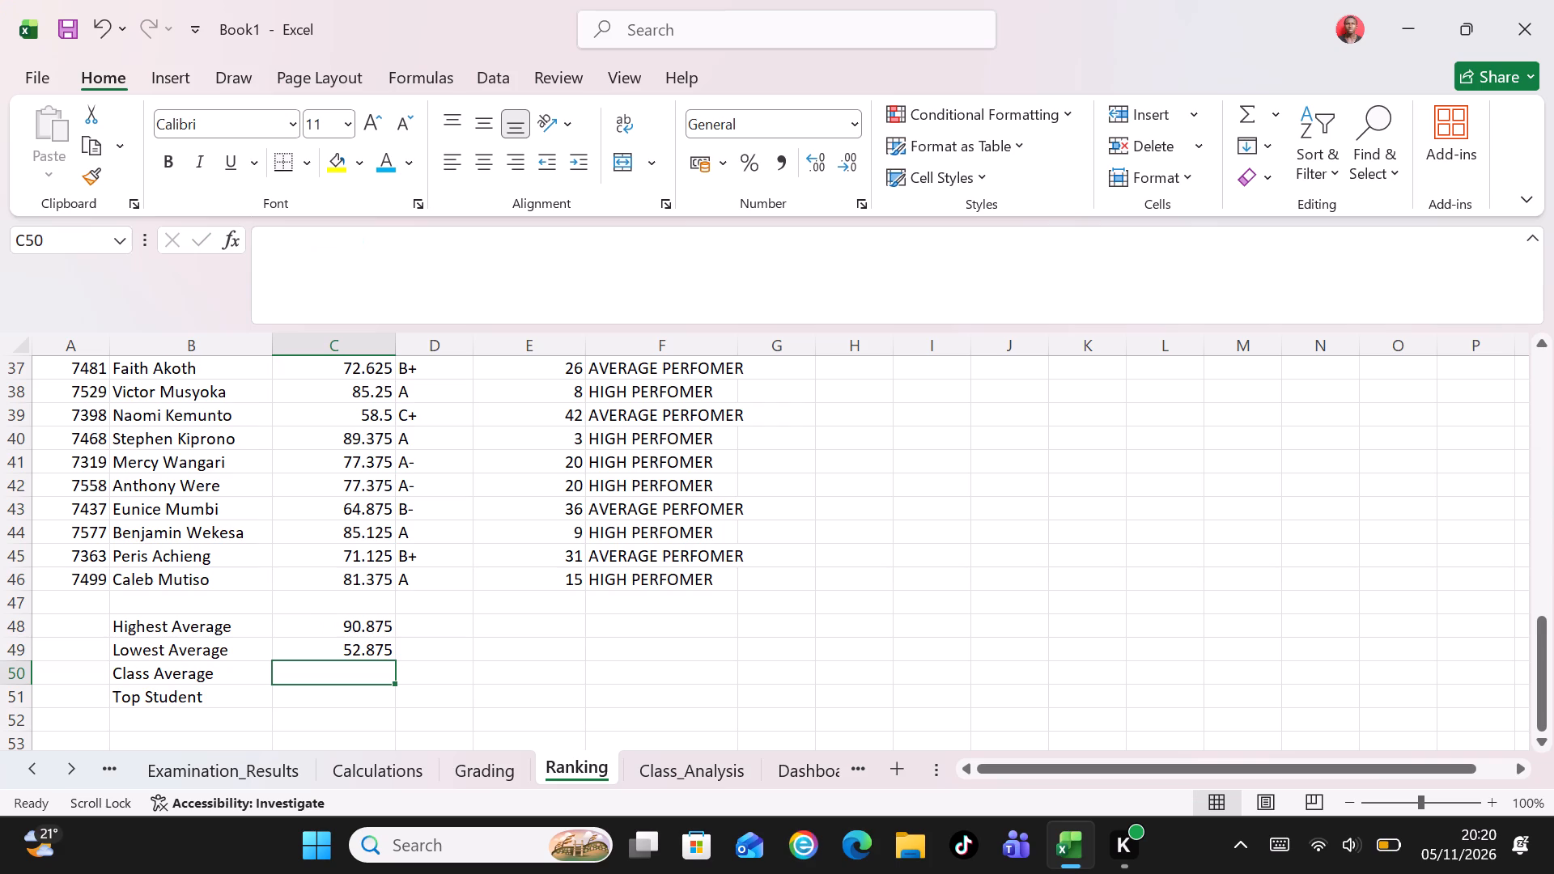
Enter the formula =AVERAGE(C2:C46) in C50 to calculate the Class Average.
key(equal)
text(AVERA)
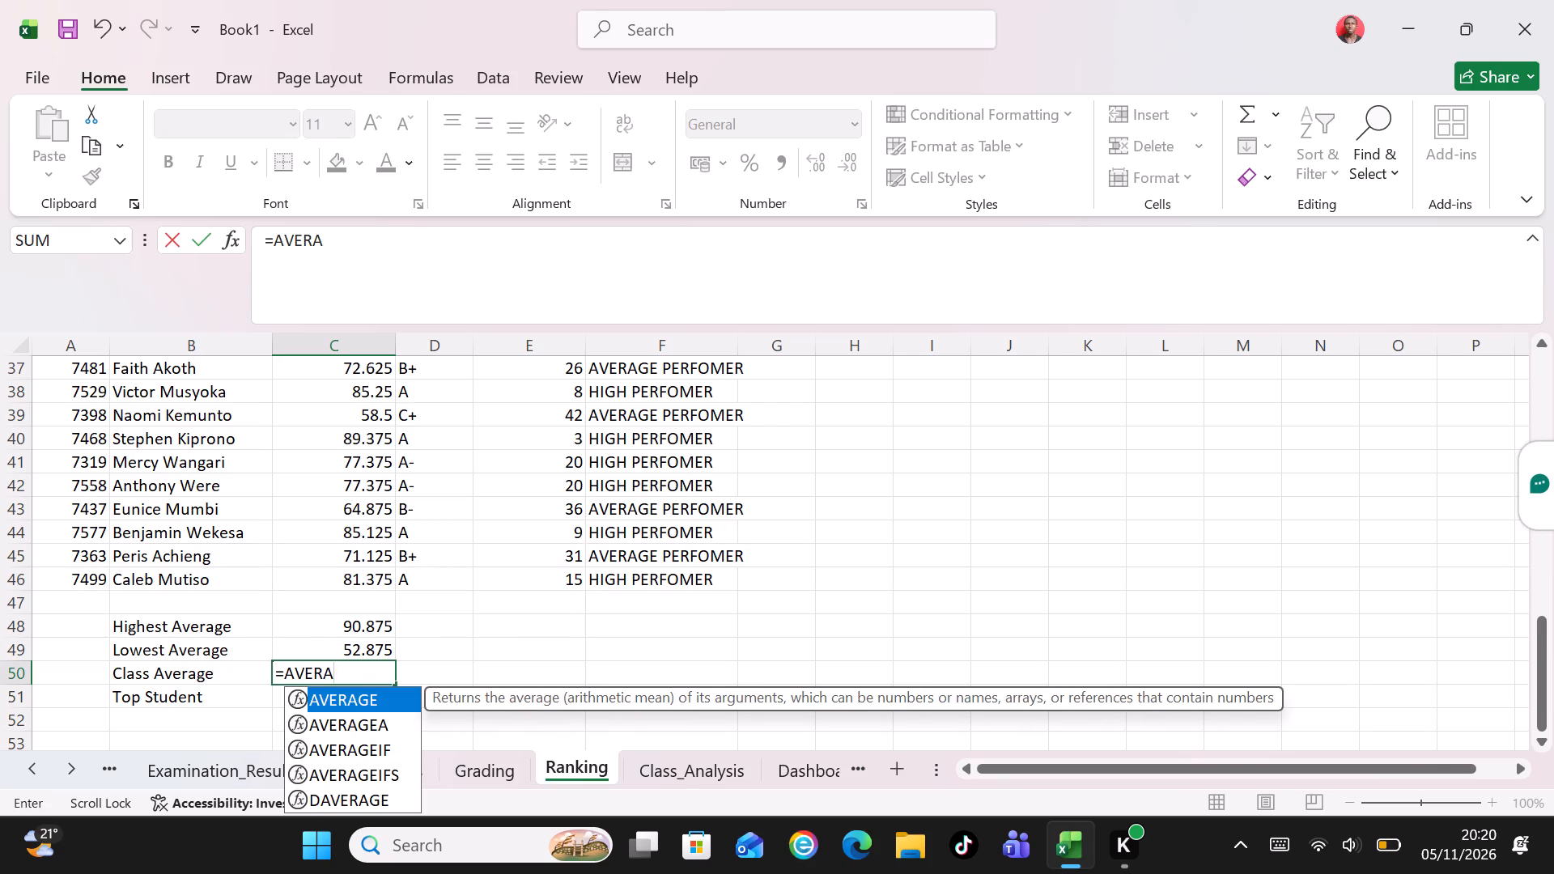
text(GE)
key(shift+parenleft)
text(C2)
text(:C46)
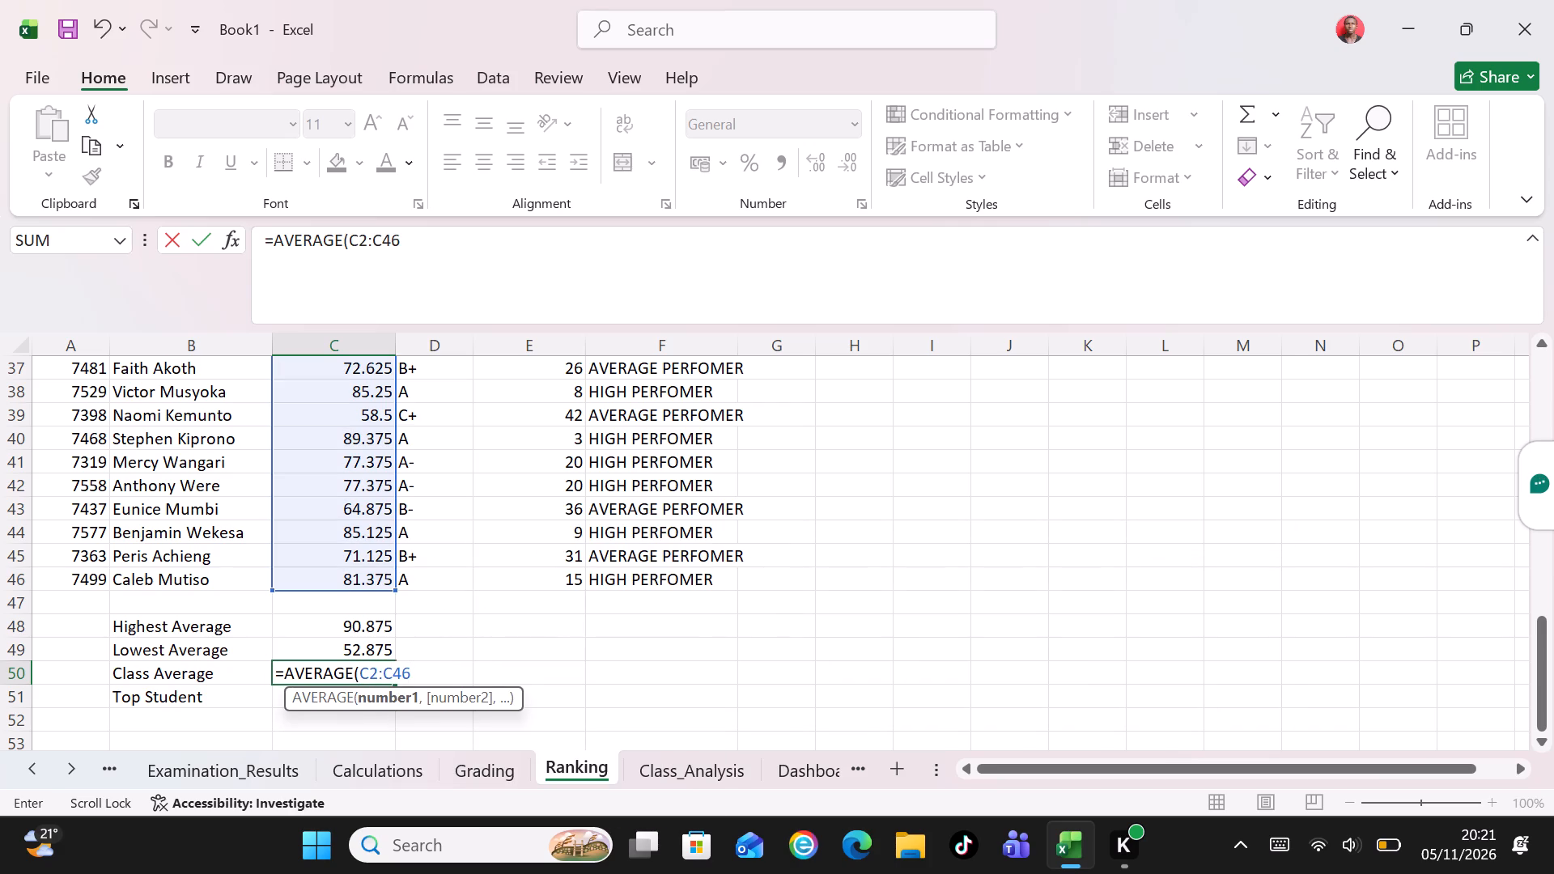
key(shift+parenright)
key(Return)
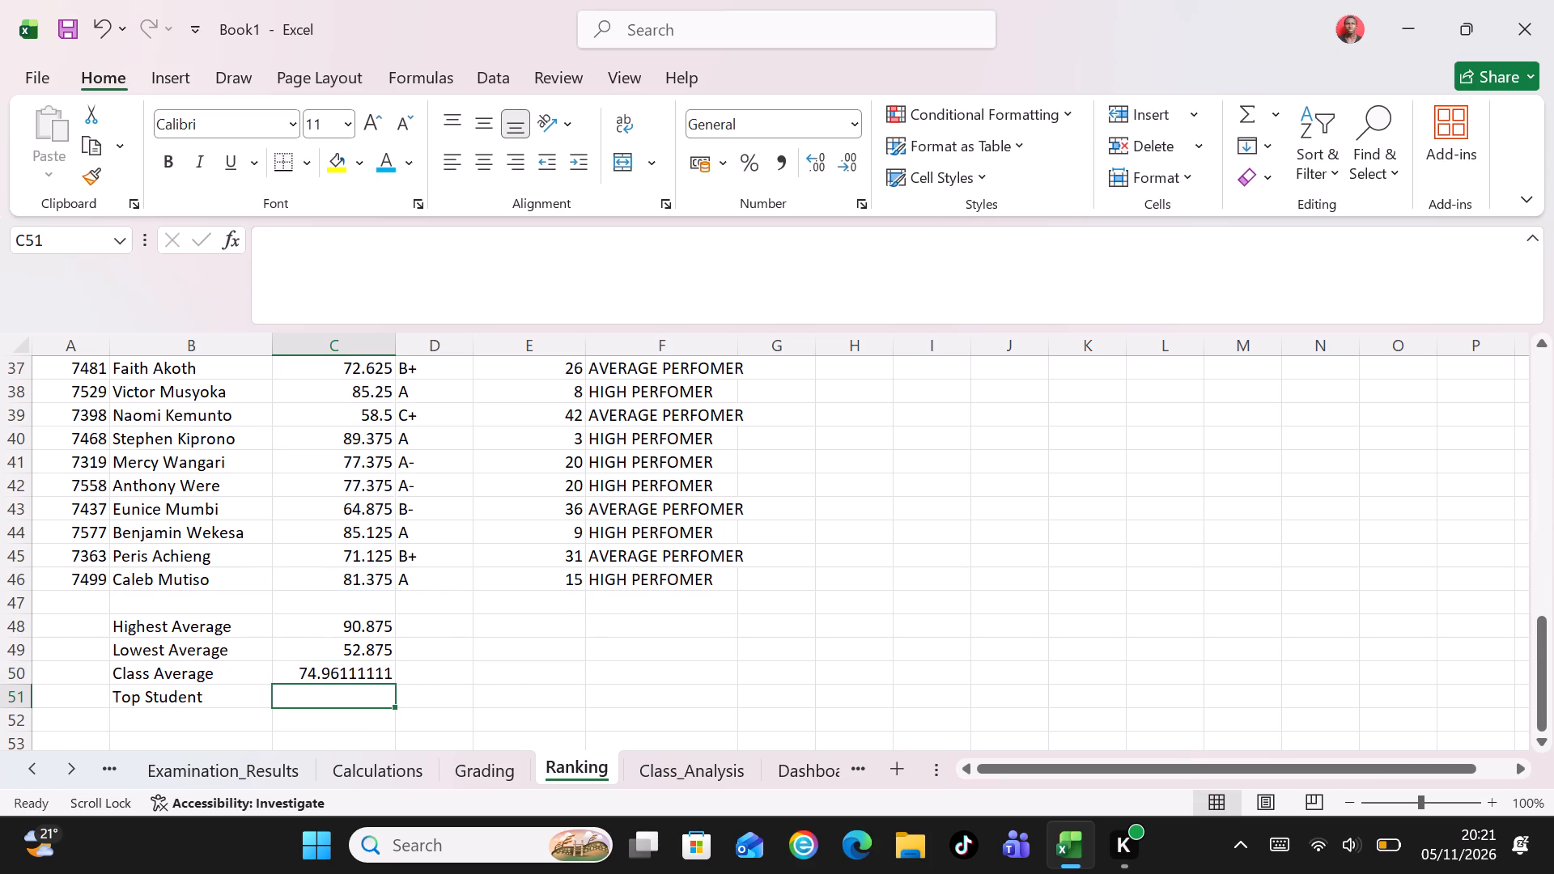
Enter the formula =INDEX(B2:B46,MATCH(MAX(C2:C46),C2:C46,0)) in C51 to return the Top Student.
key(equal)
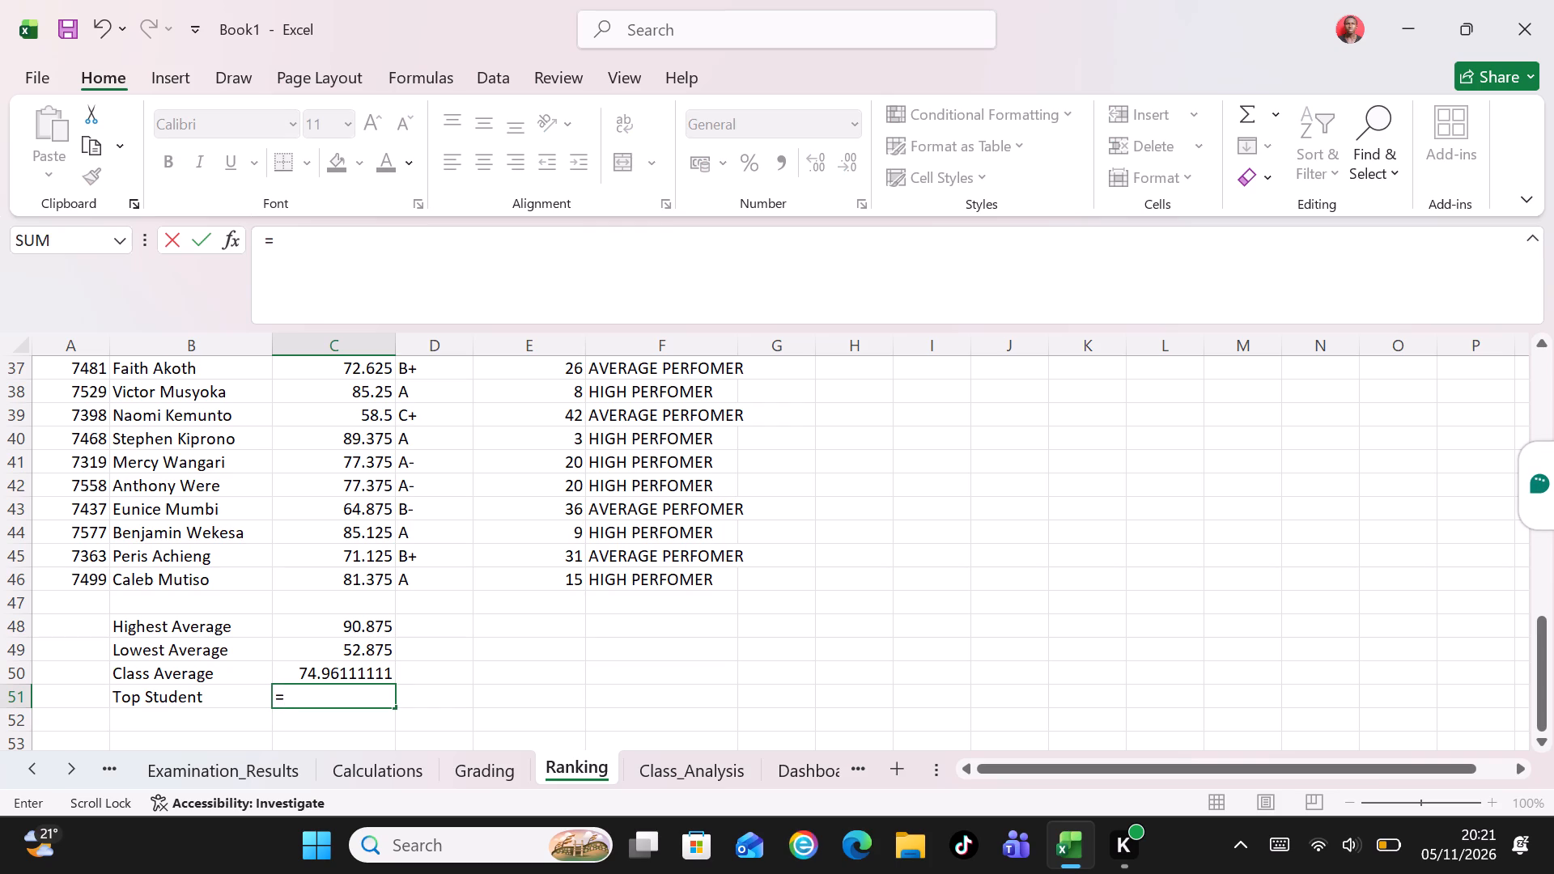
text(IN)
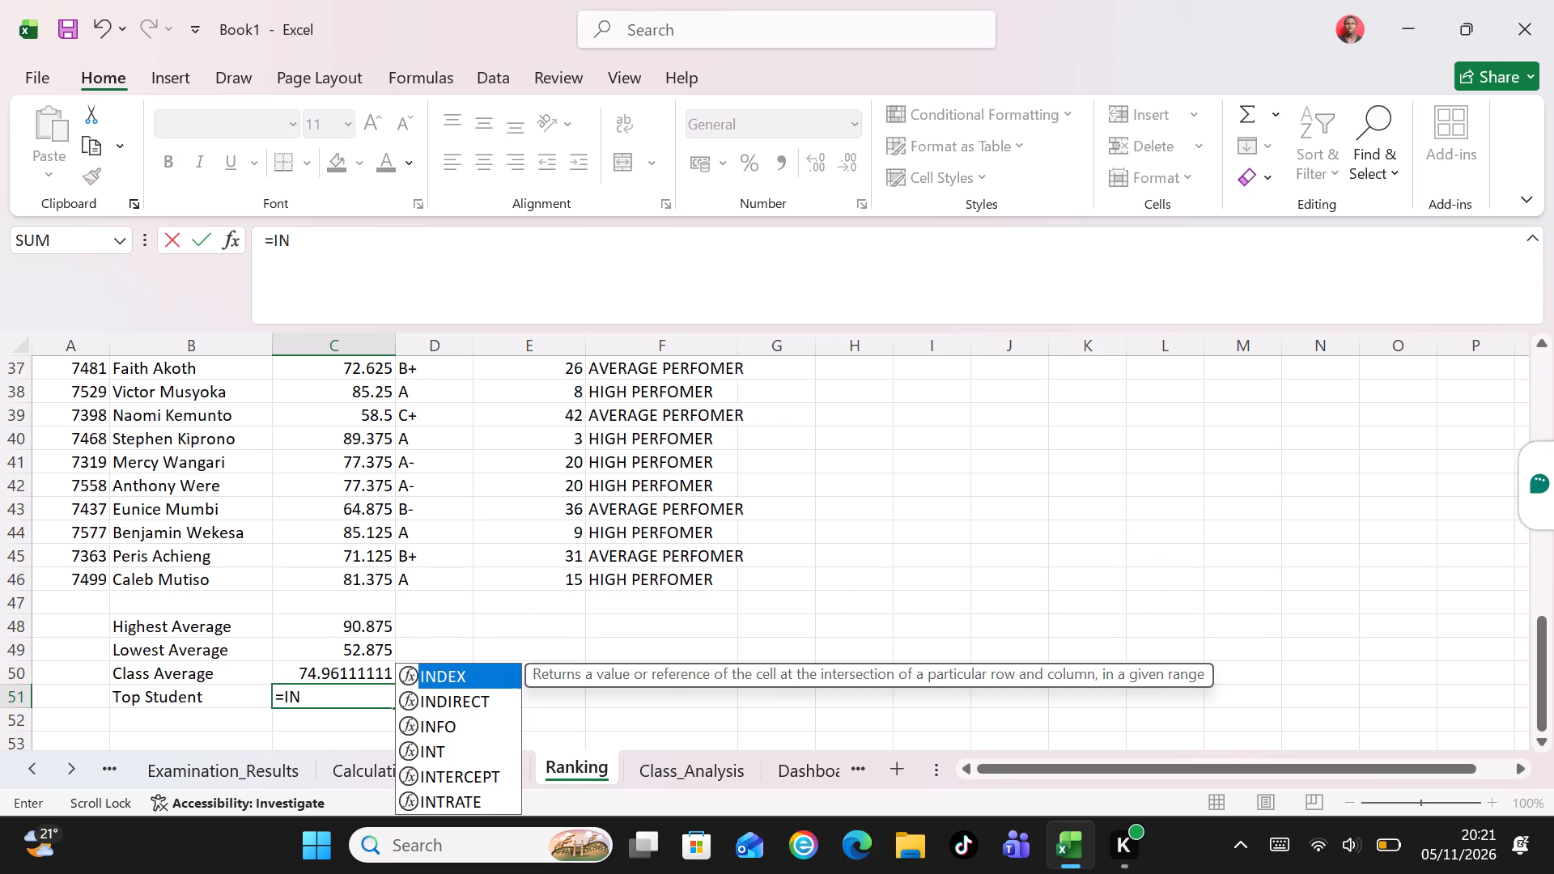
text(DEX)
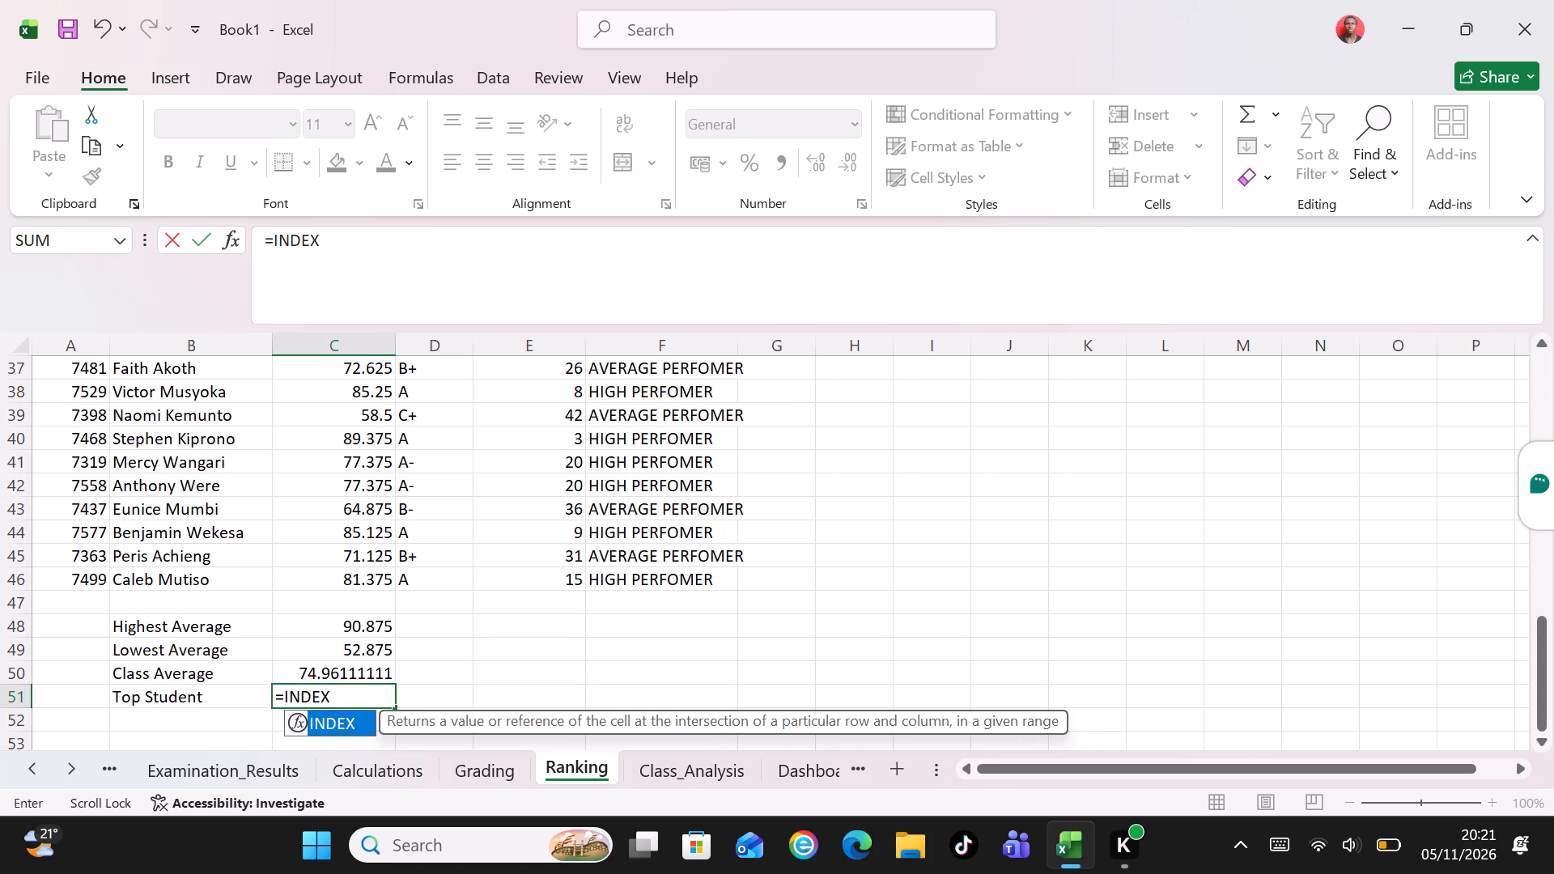
key(shift+parenleft)
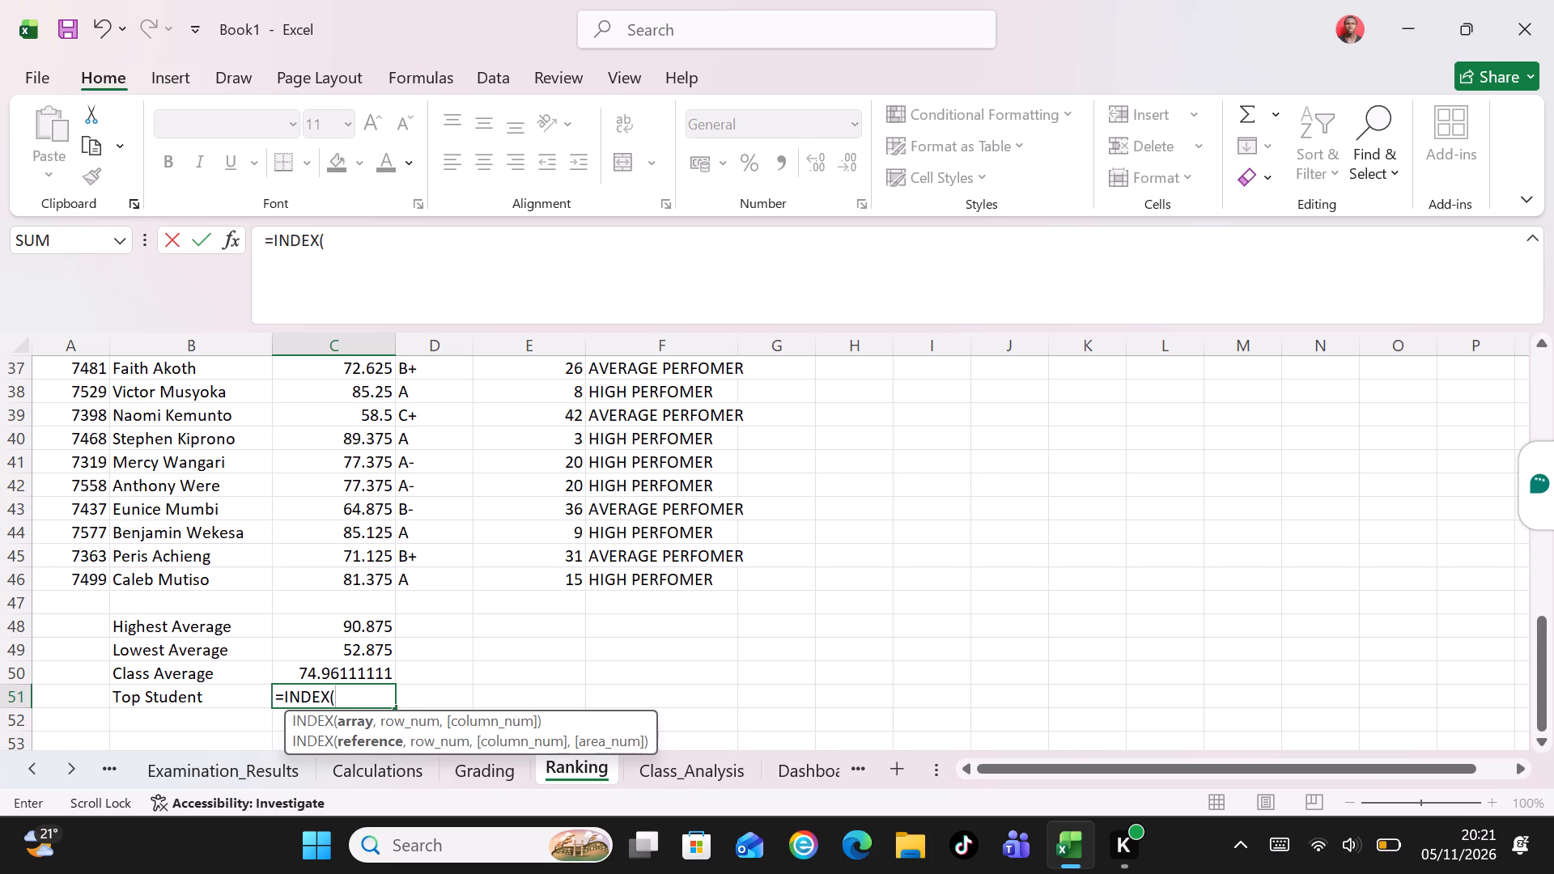
key(b)
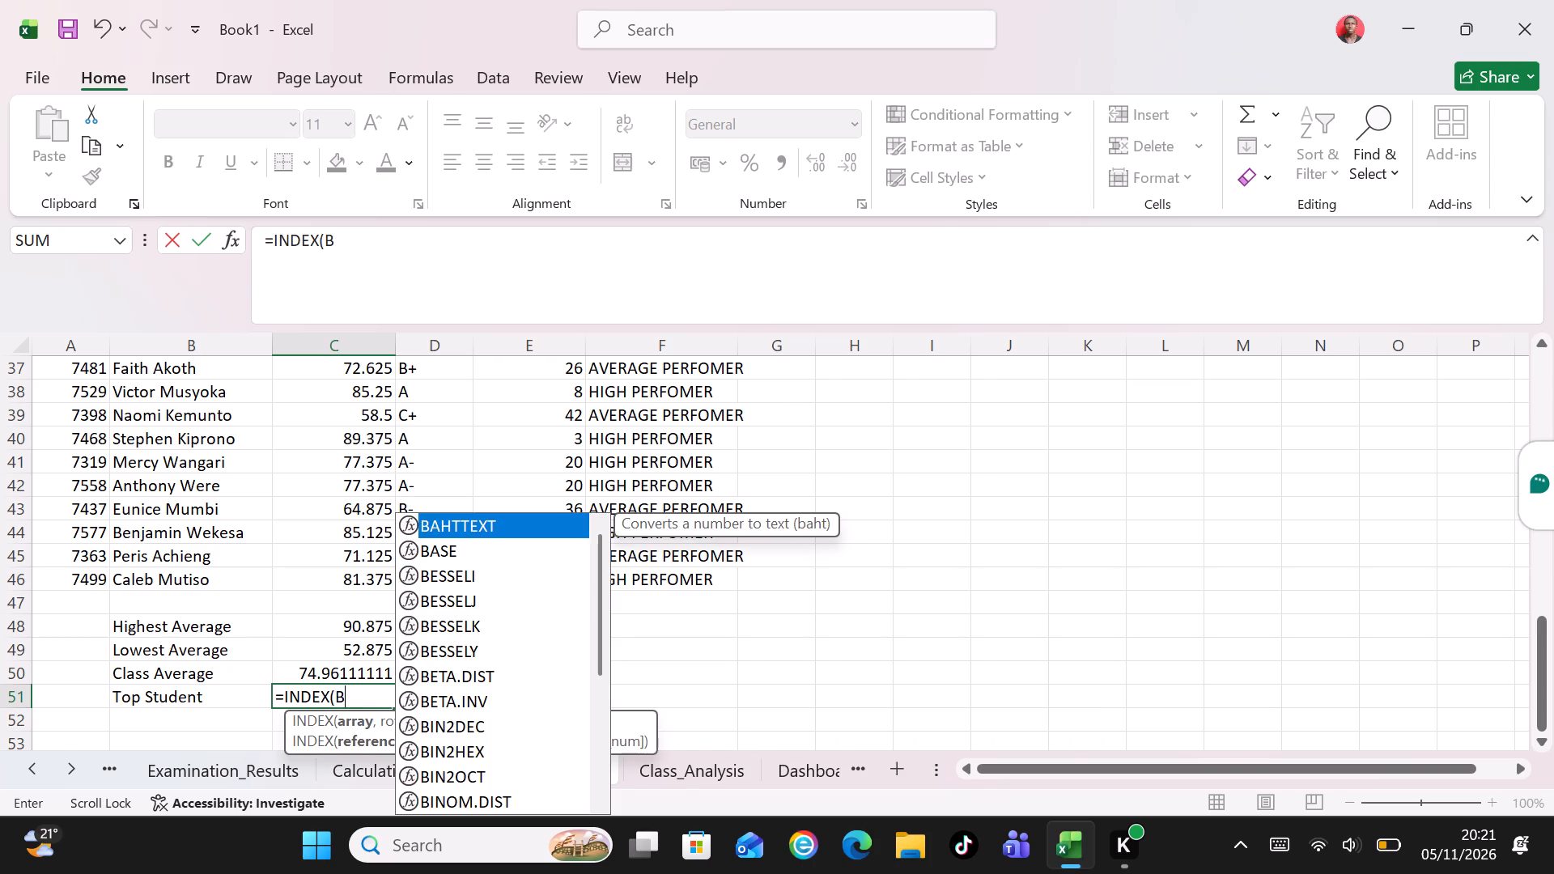
key(2)
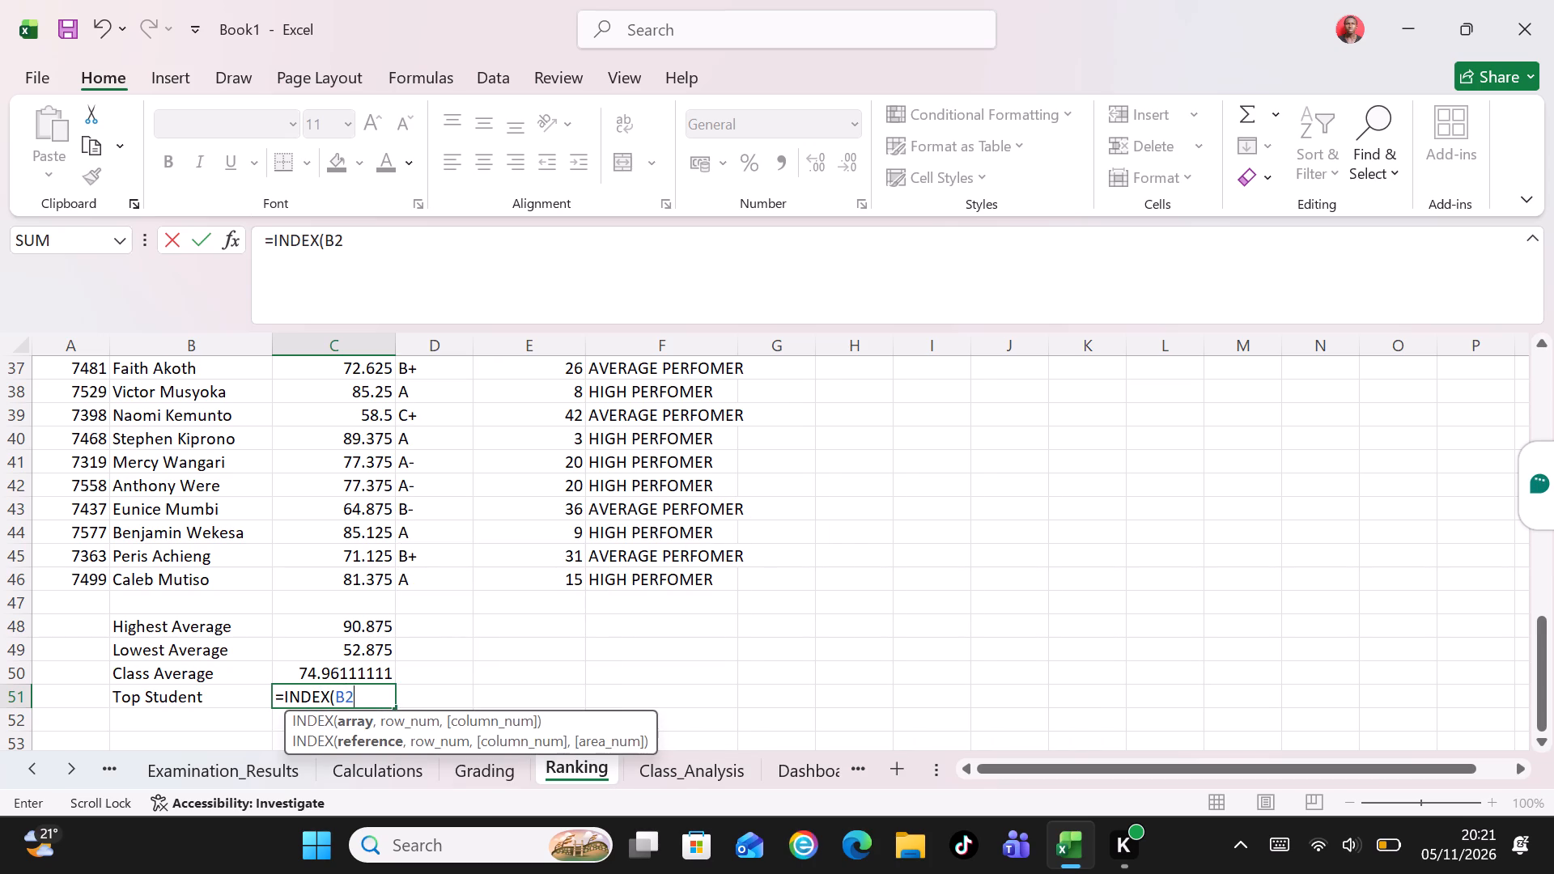
key(shift+colon)
text(B46)
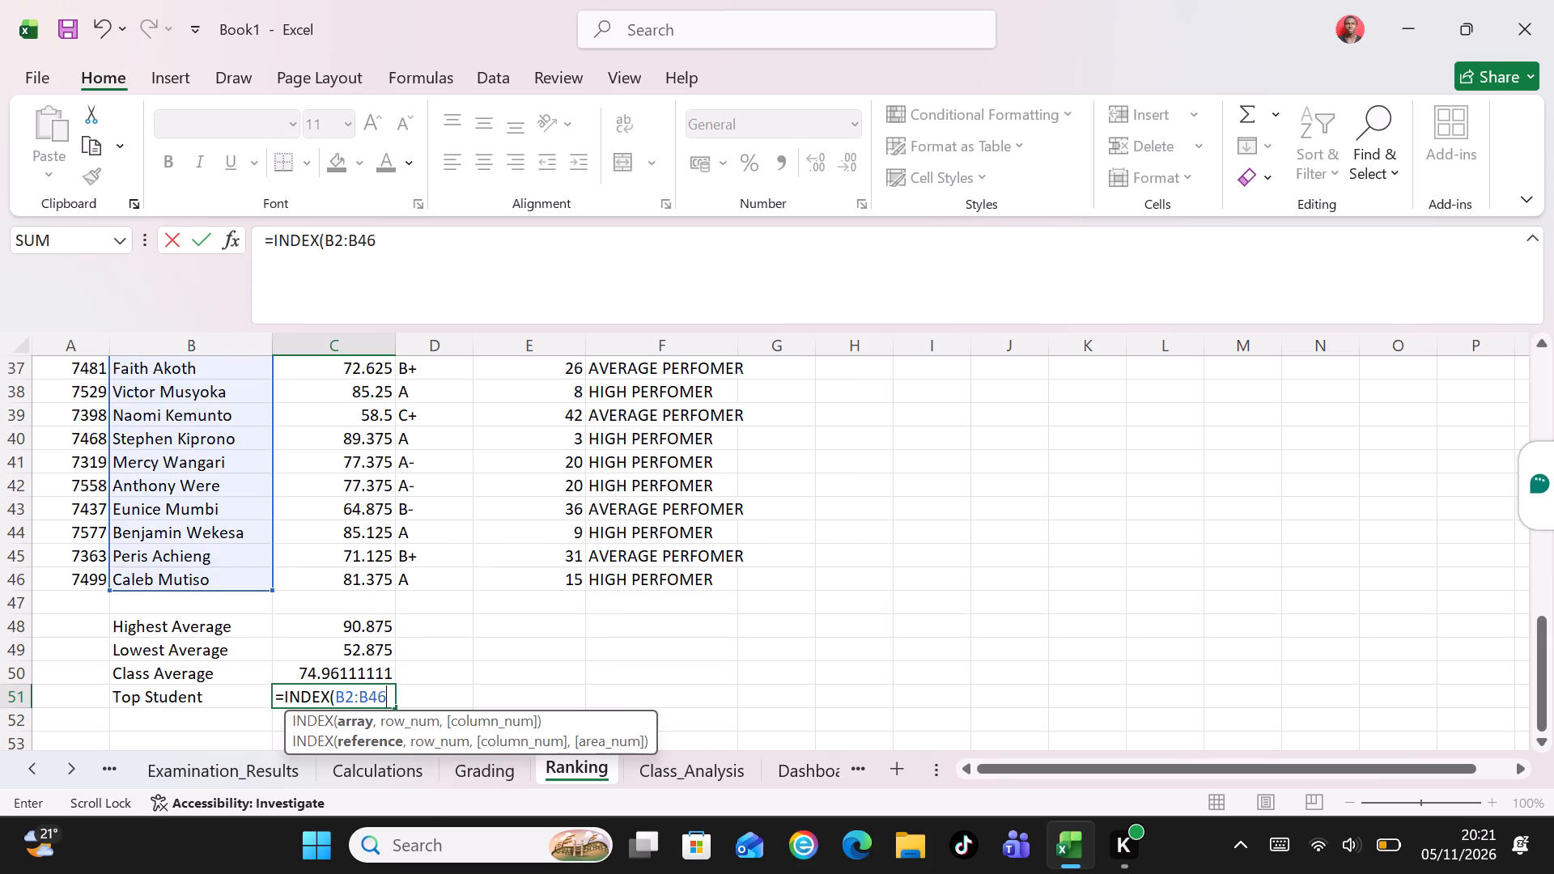
text(,MAT)
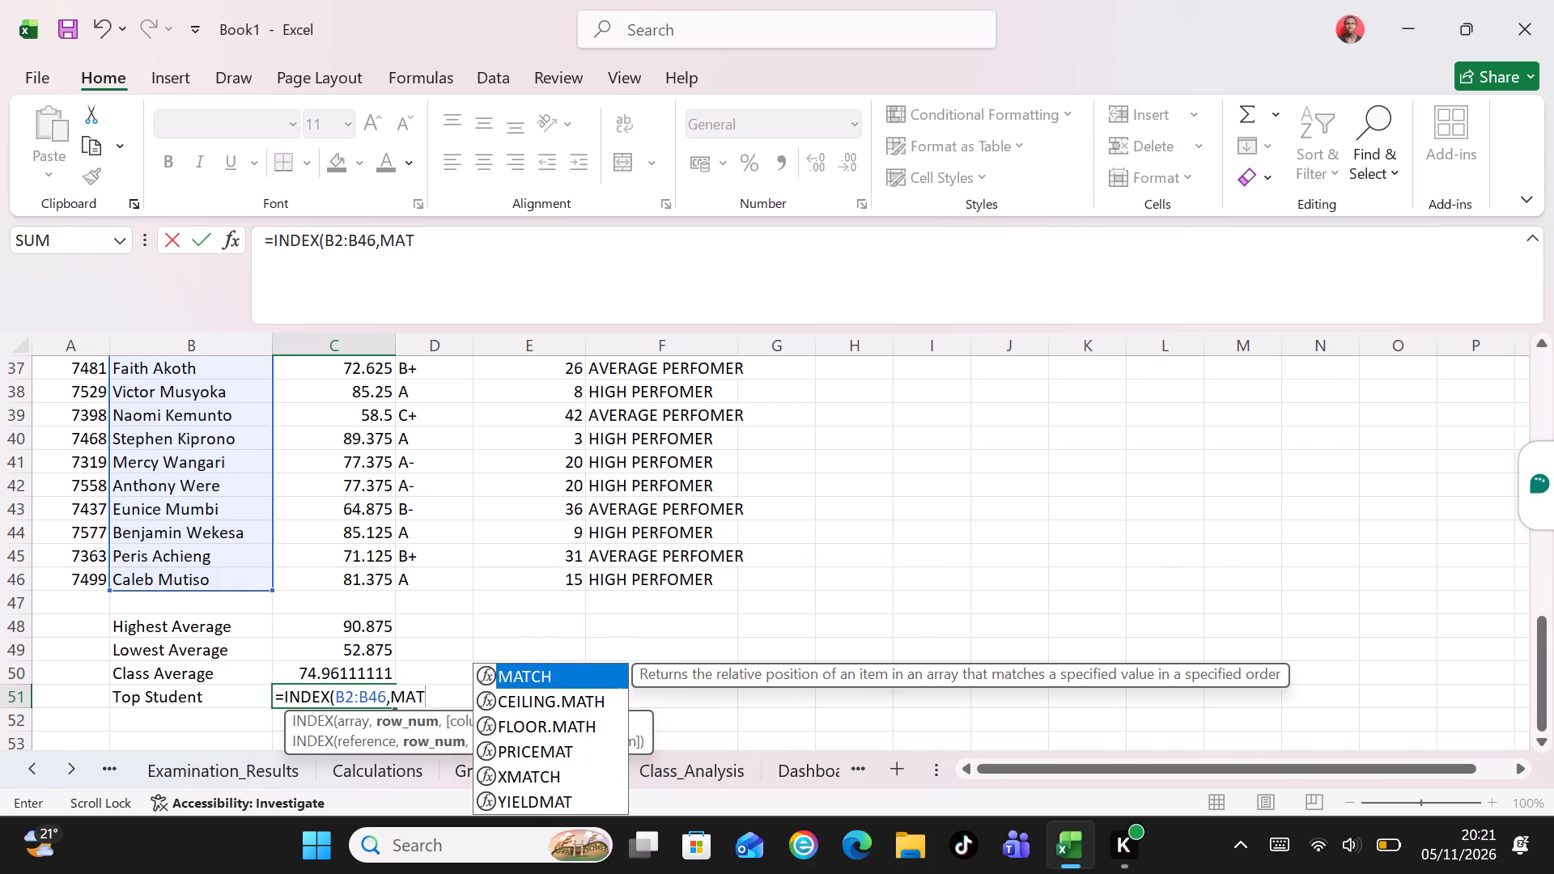
text(CH)
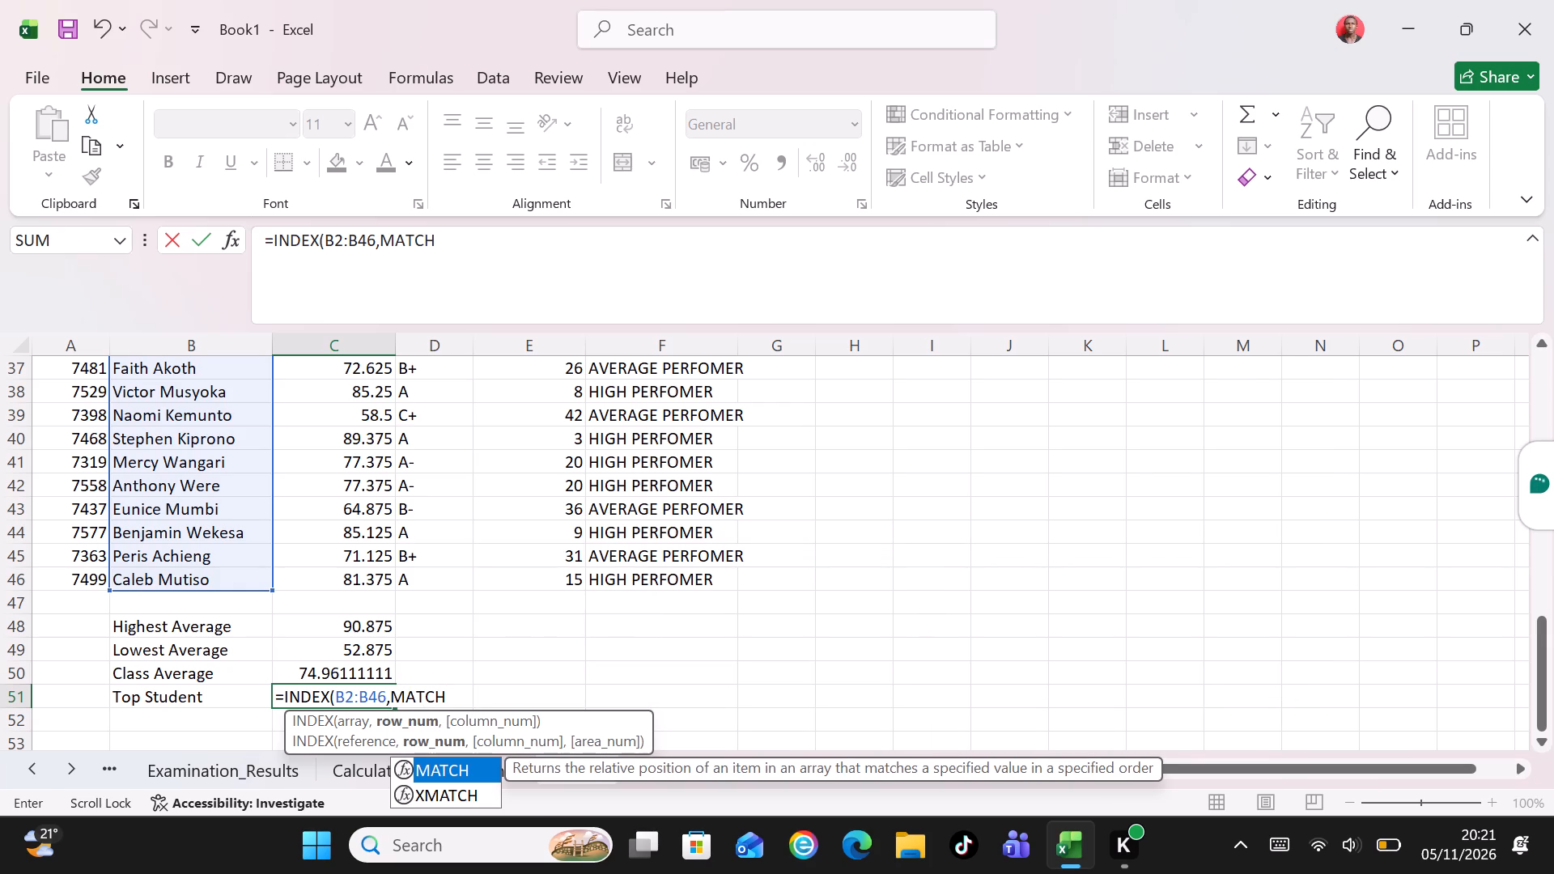
text((MAX)
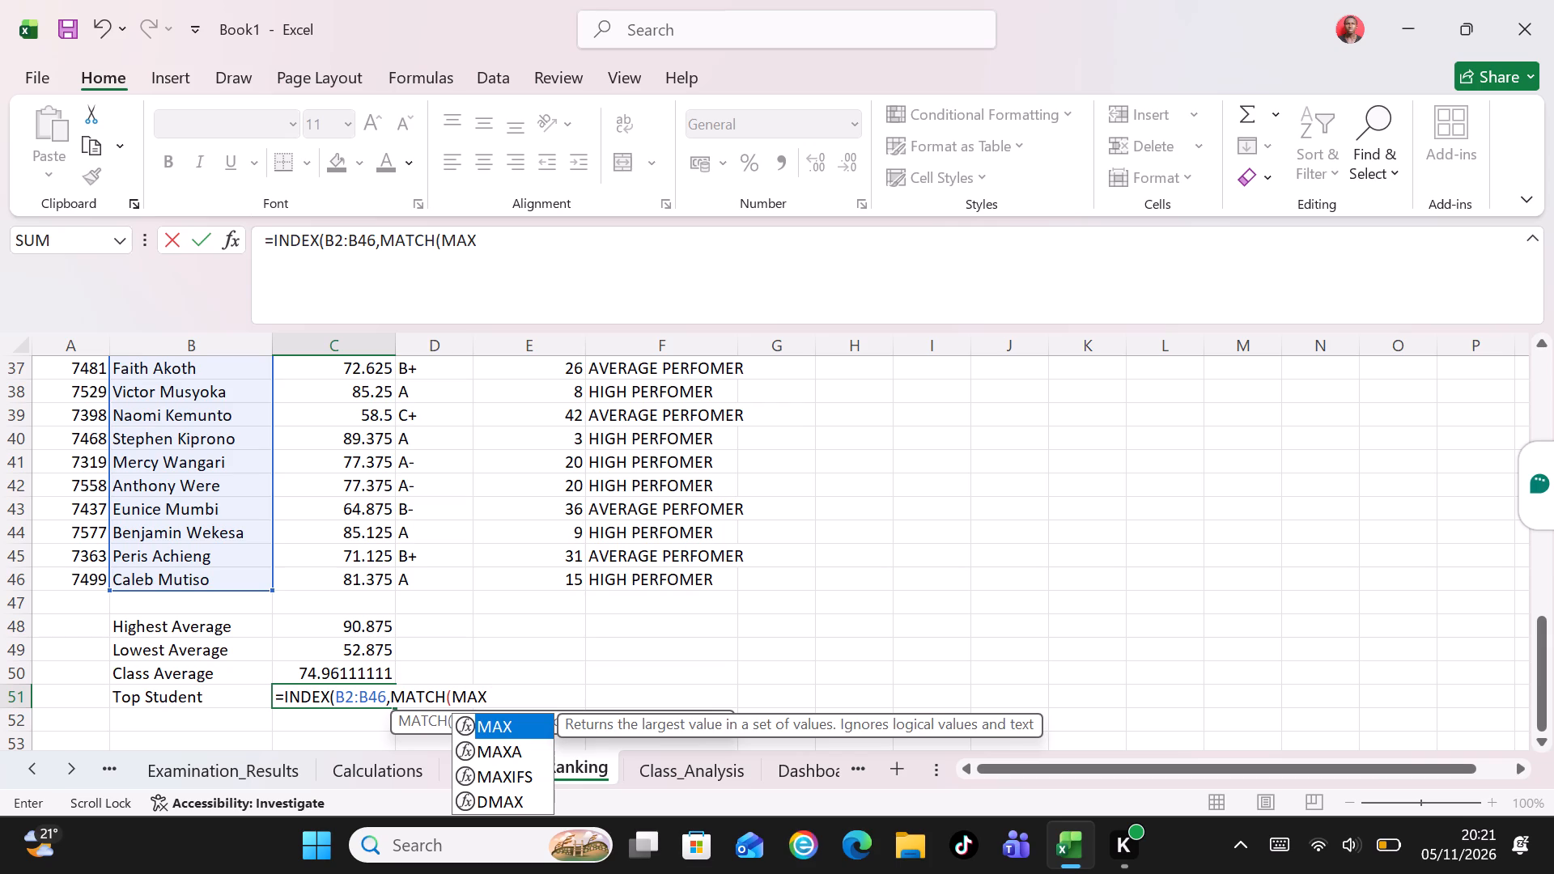
key(shift+parenleft)
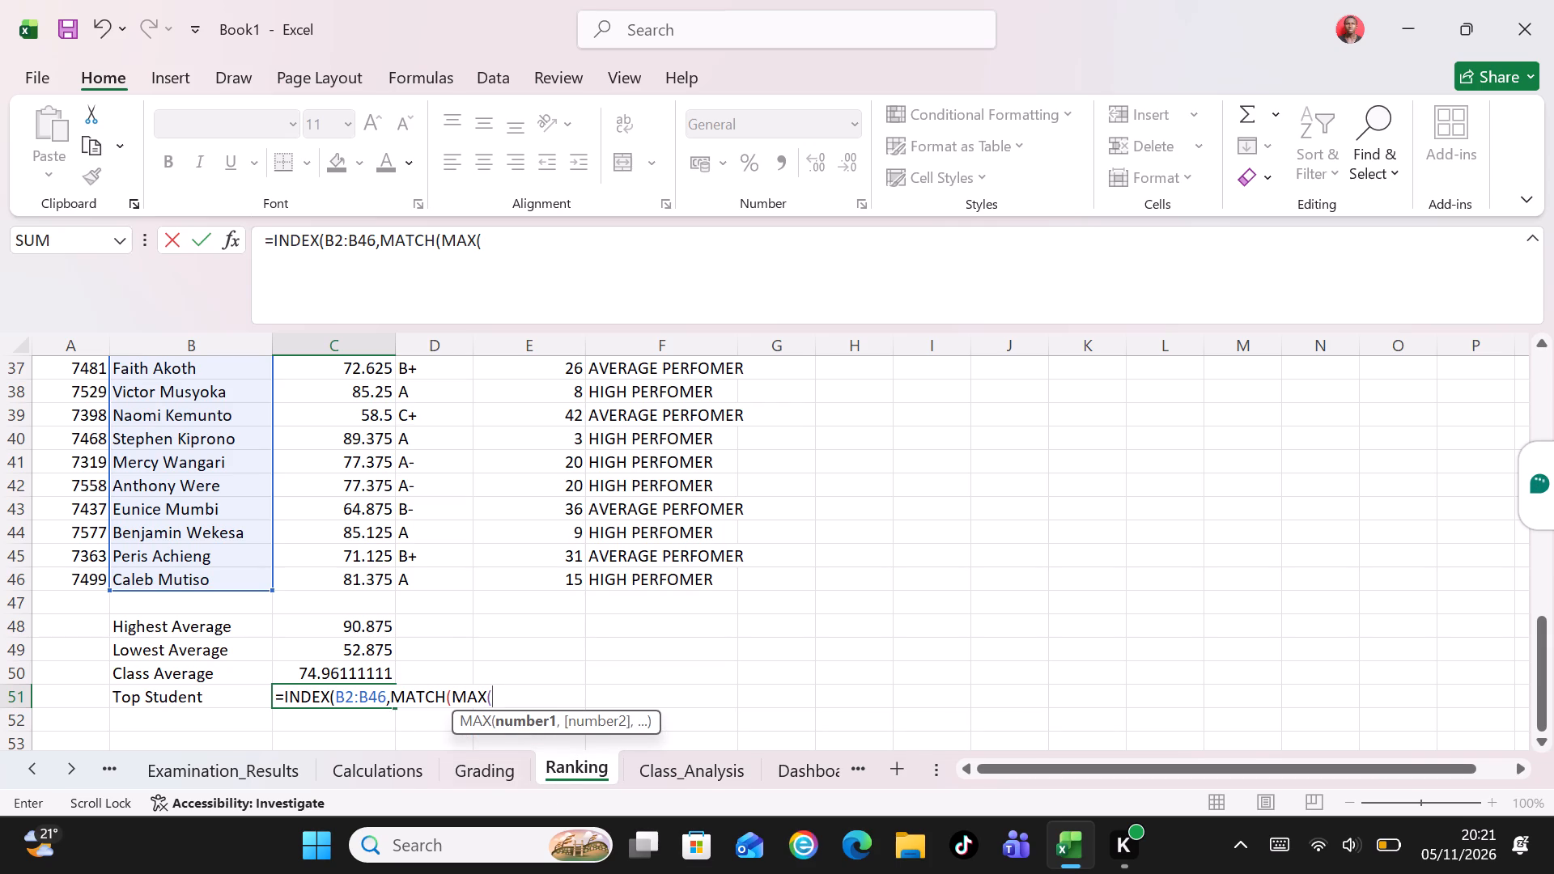
key(c)
key(2)
key(shift+colon)
text(C46)
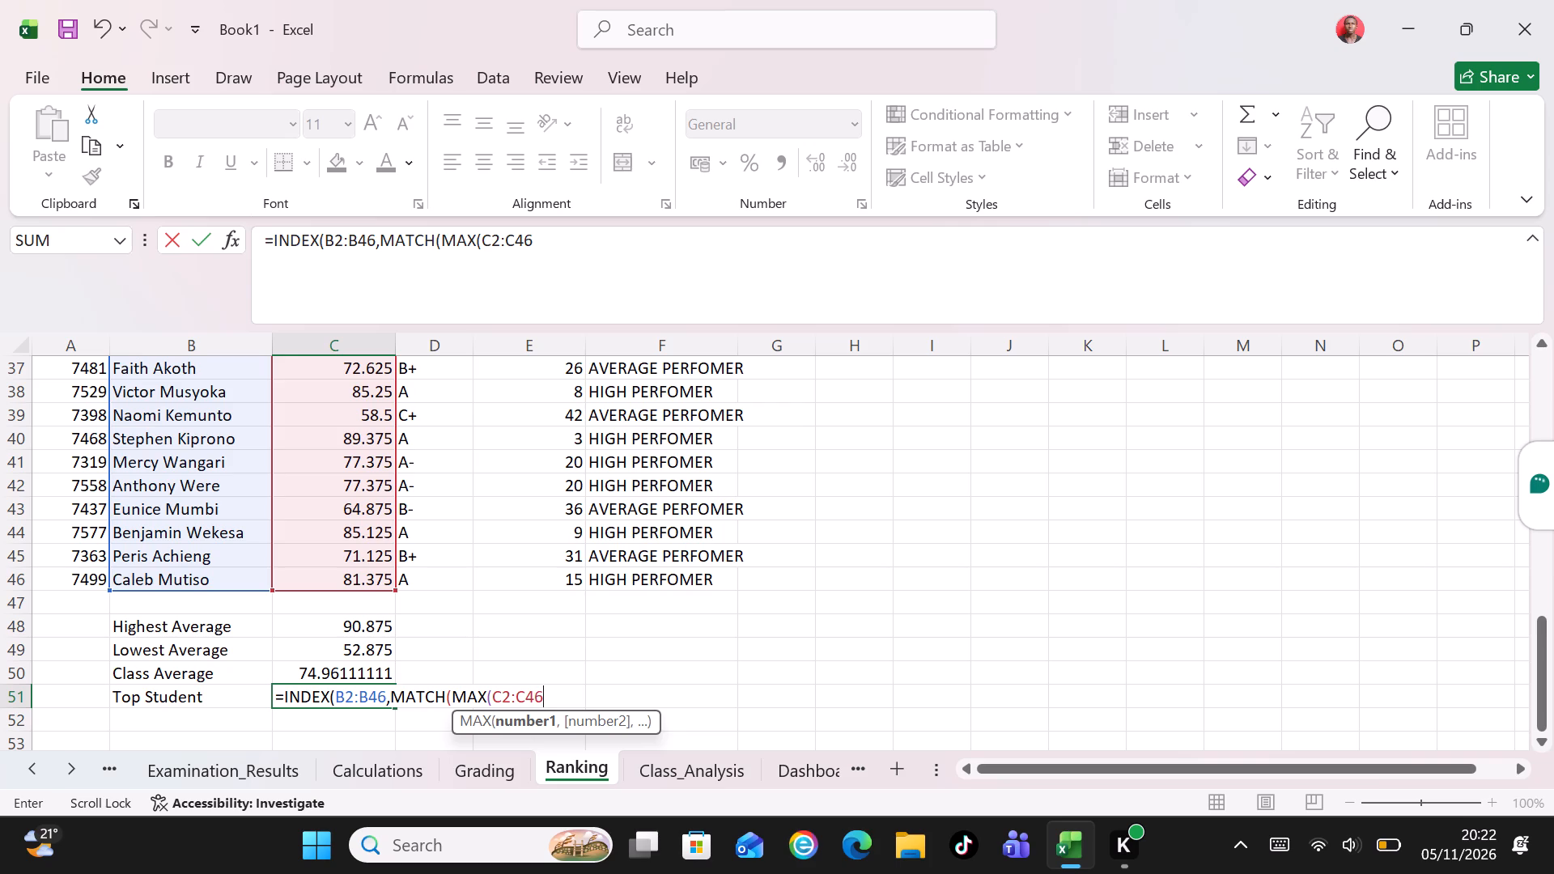
key(shift+parenright)
key(comma)
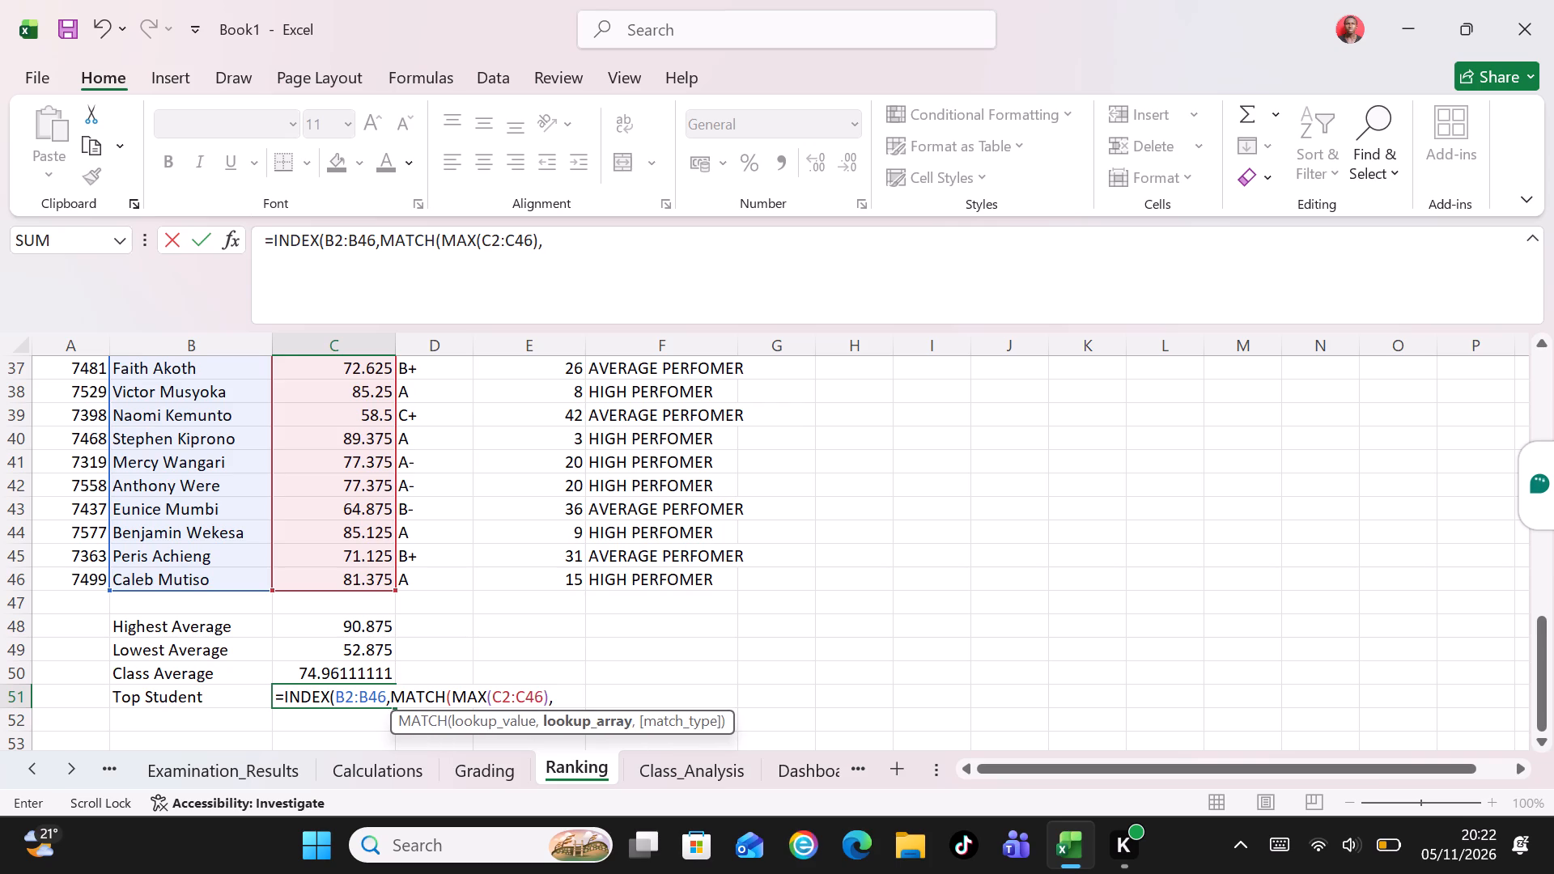
text(C2)
key(shift+colon)
key(c)
text(46)
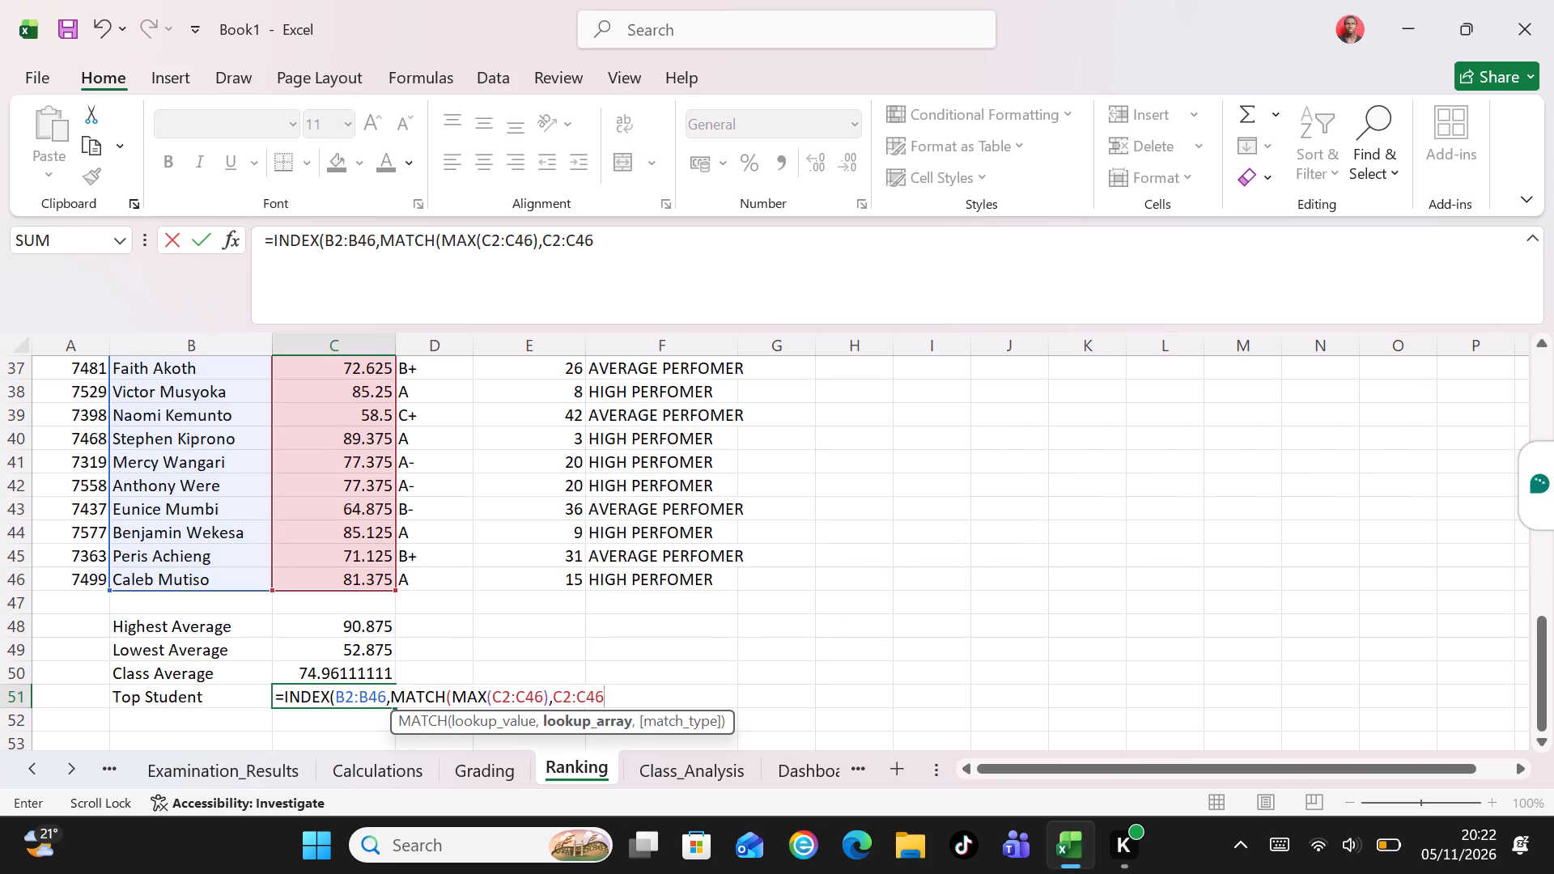
text(,0)
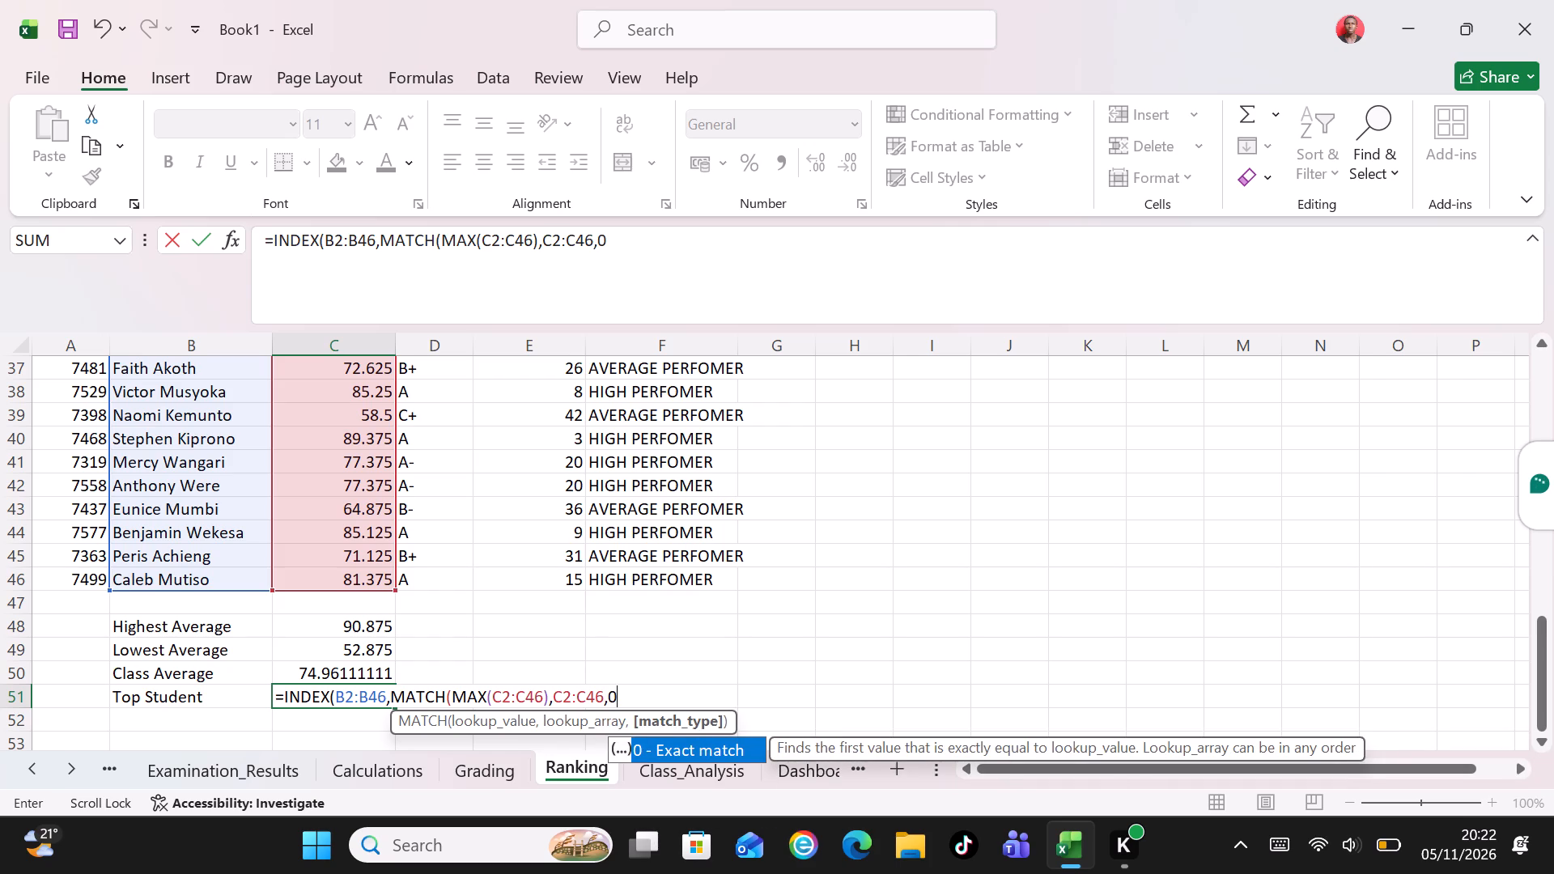
text()))
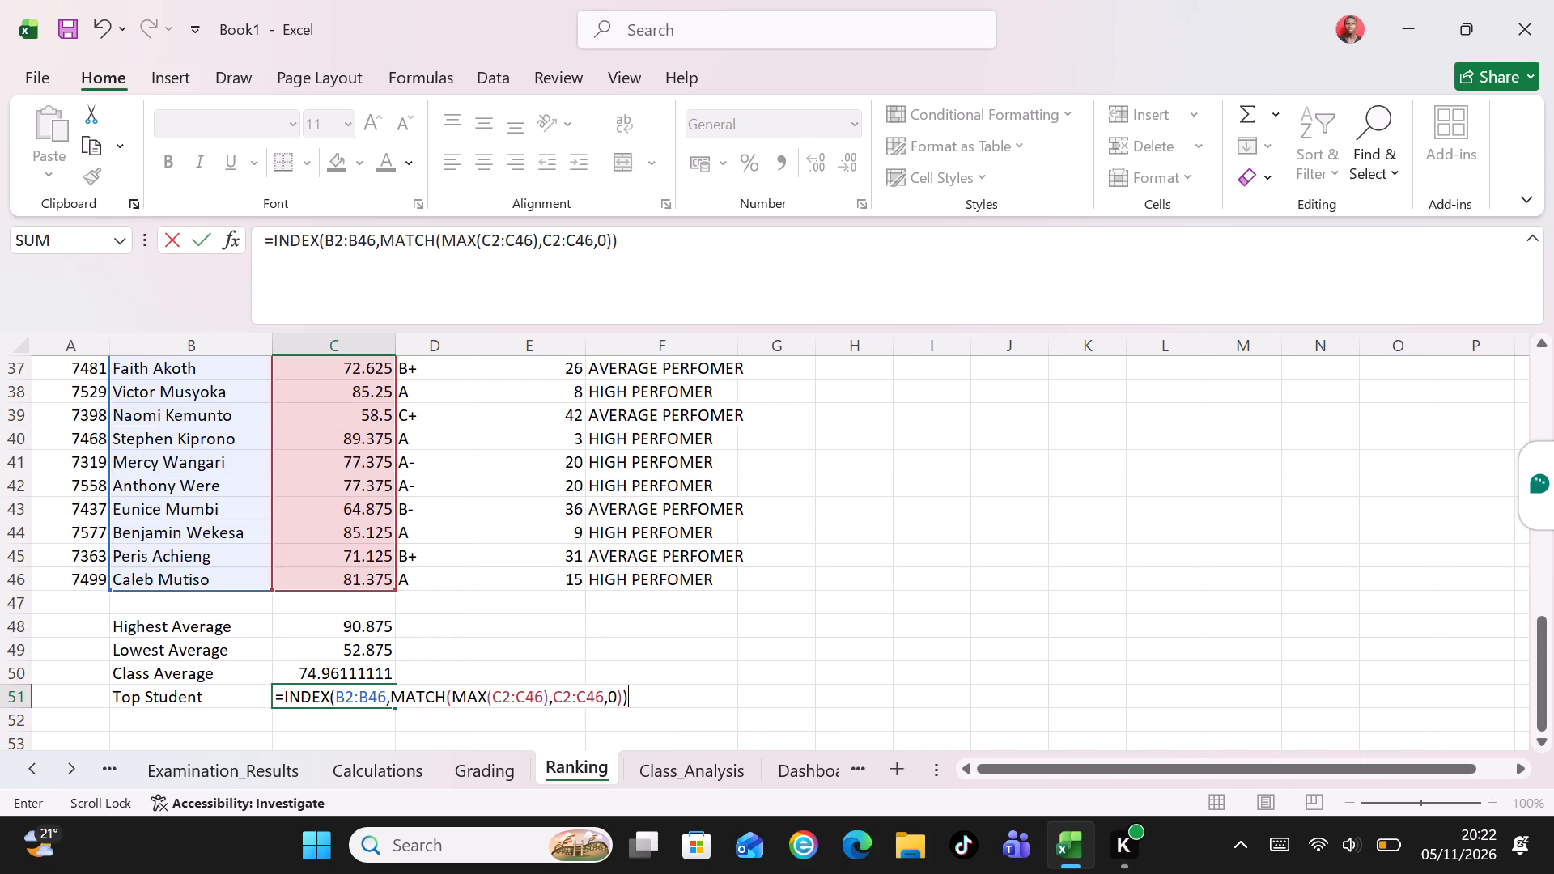
key(Return)
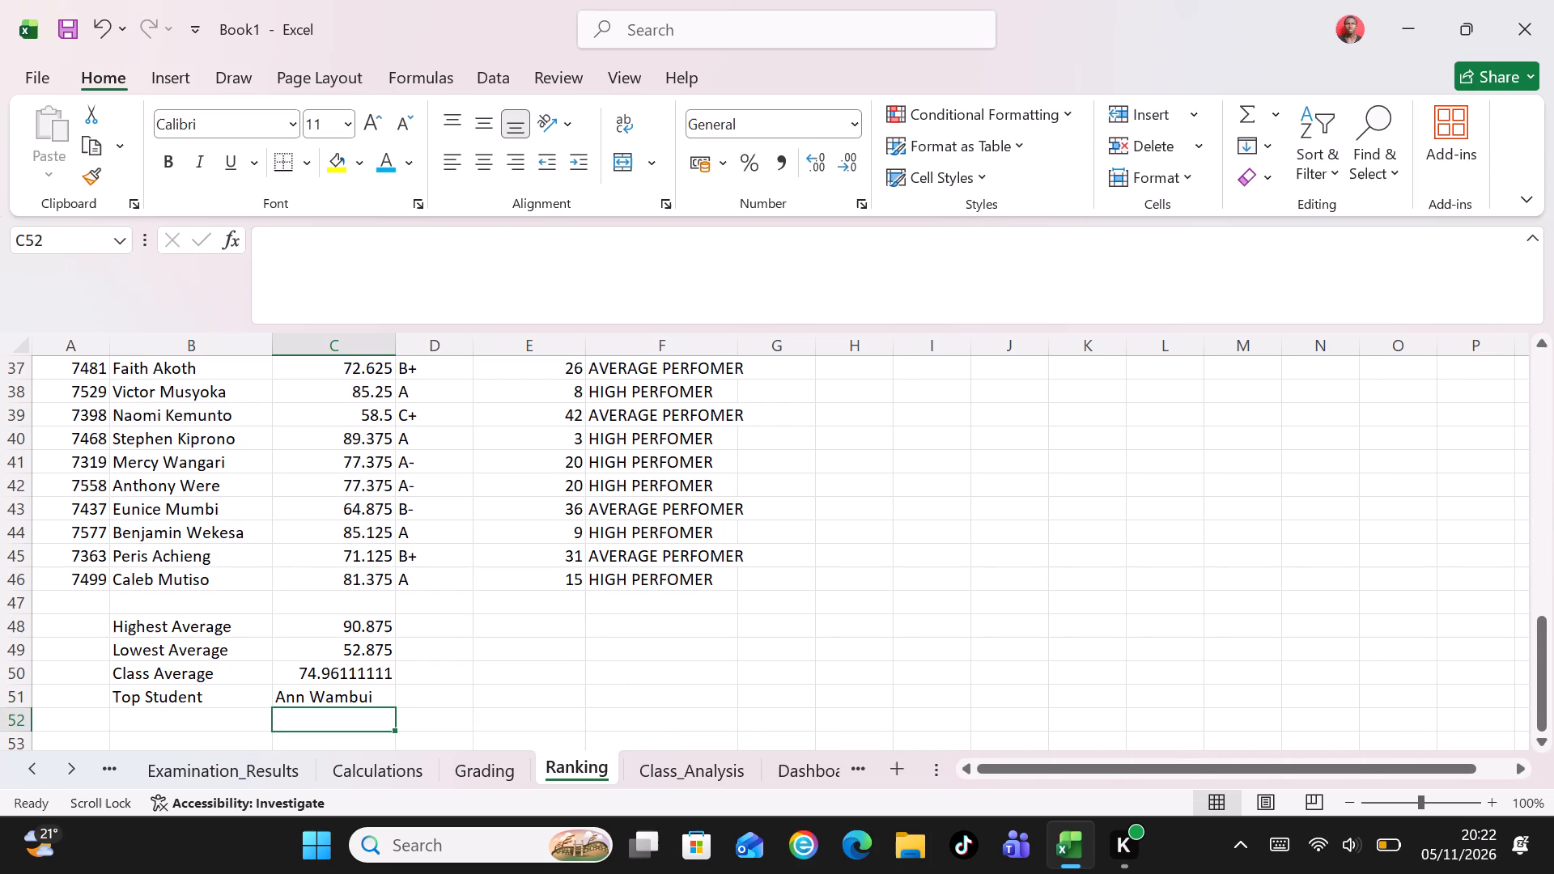
Make the four summary labels in B48 to B51, from Highest Average to Top Student, bold.
click(200, 630)
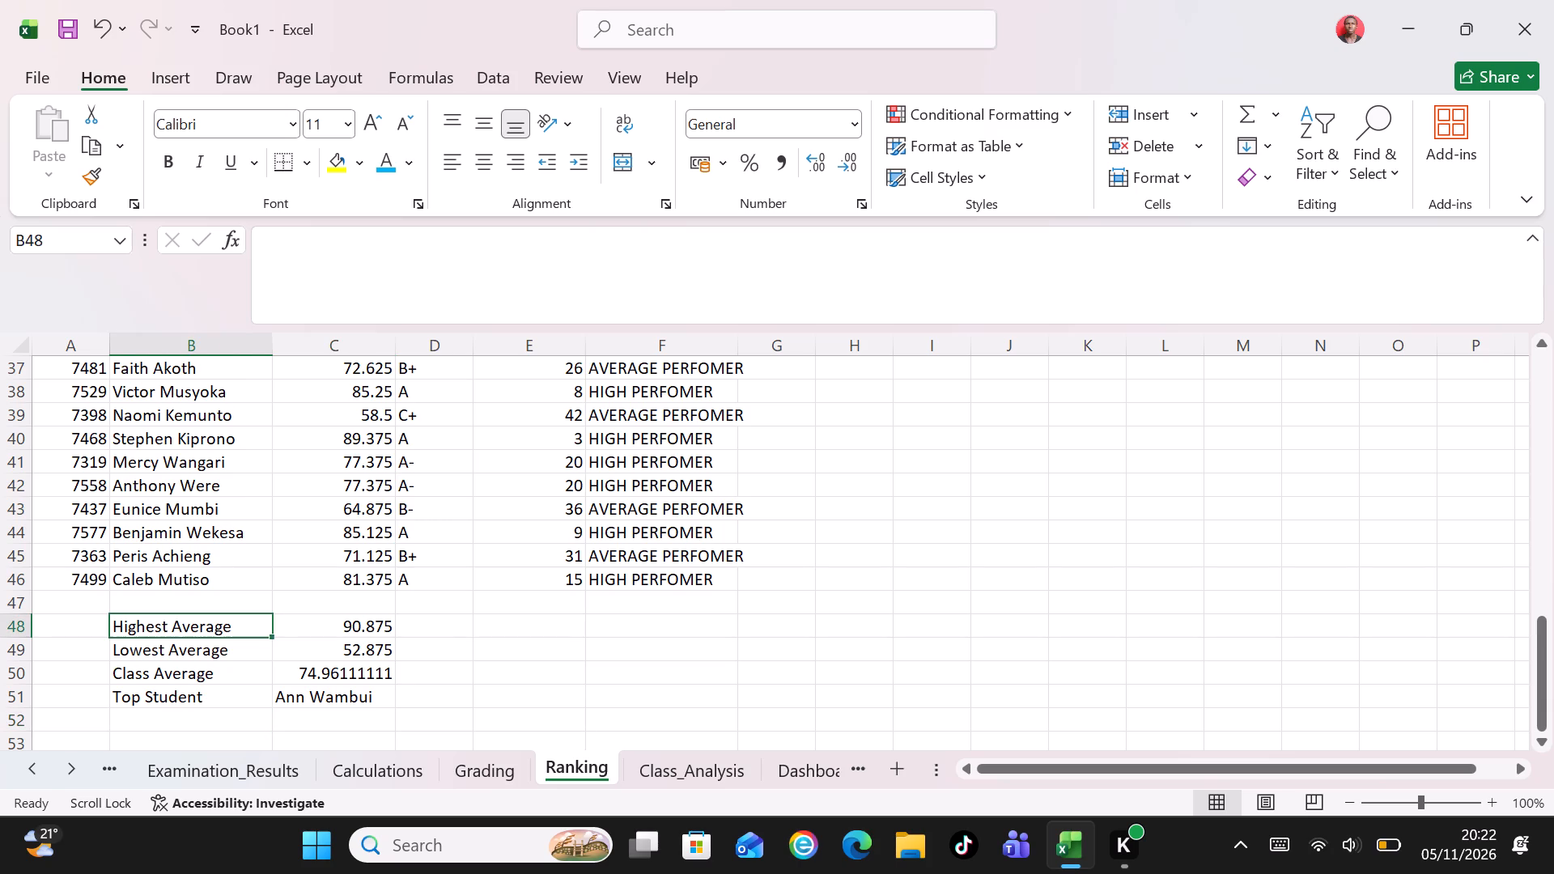
key(ctrl+b)
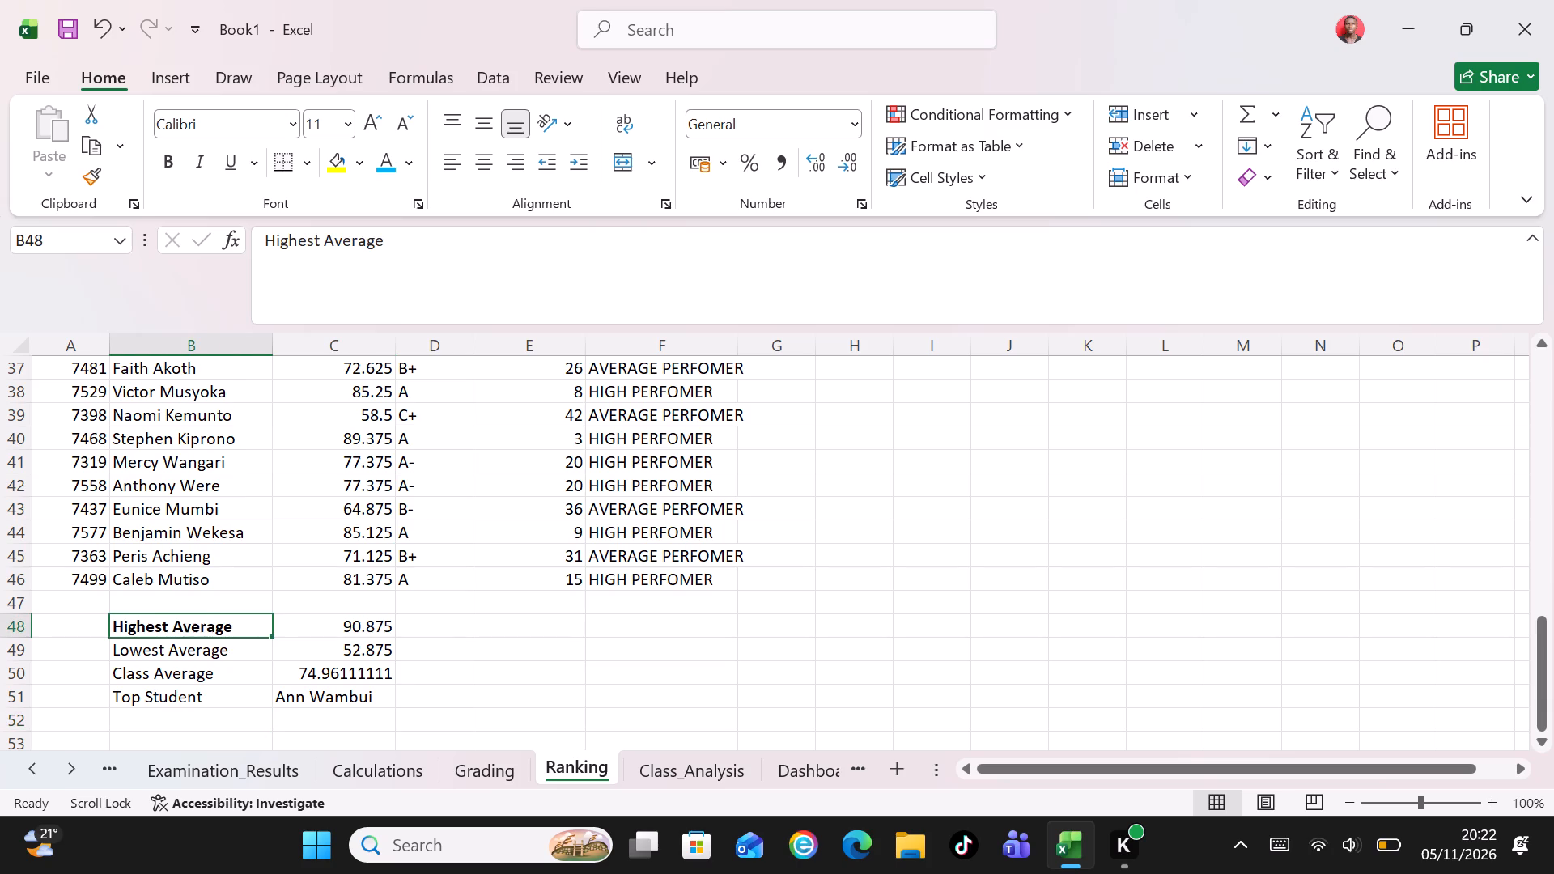
key(Return)
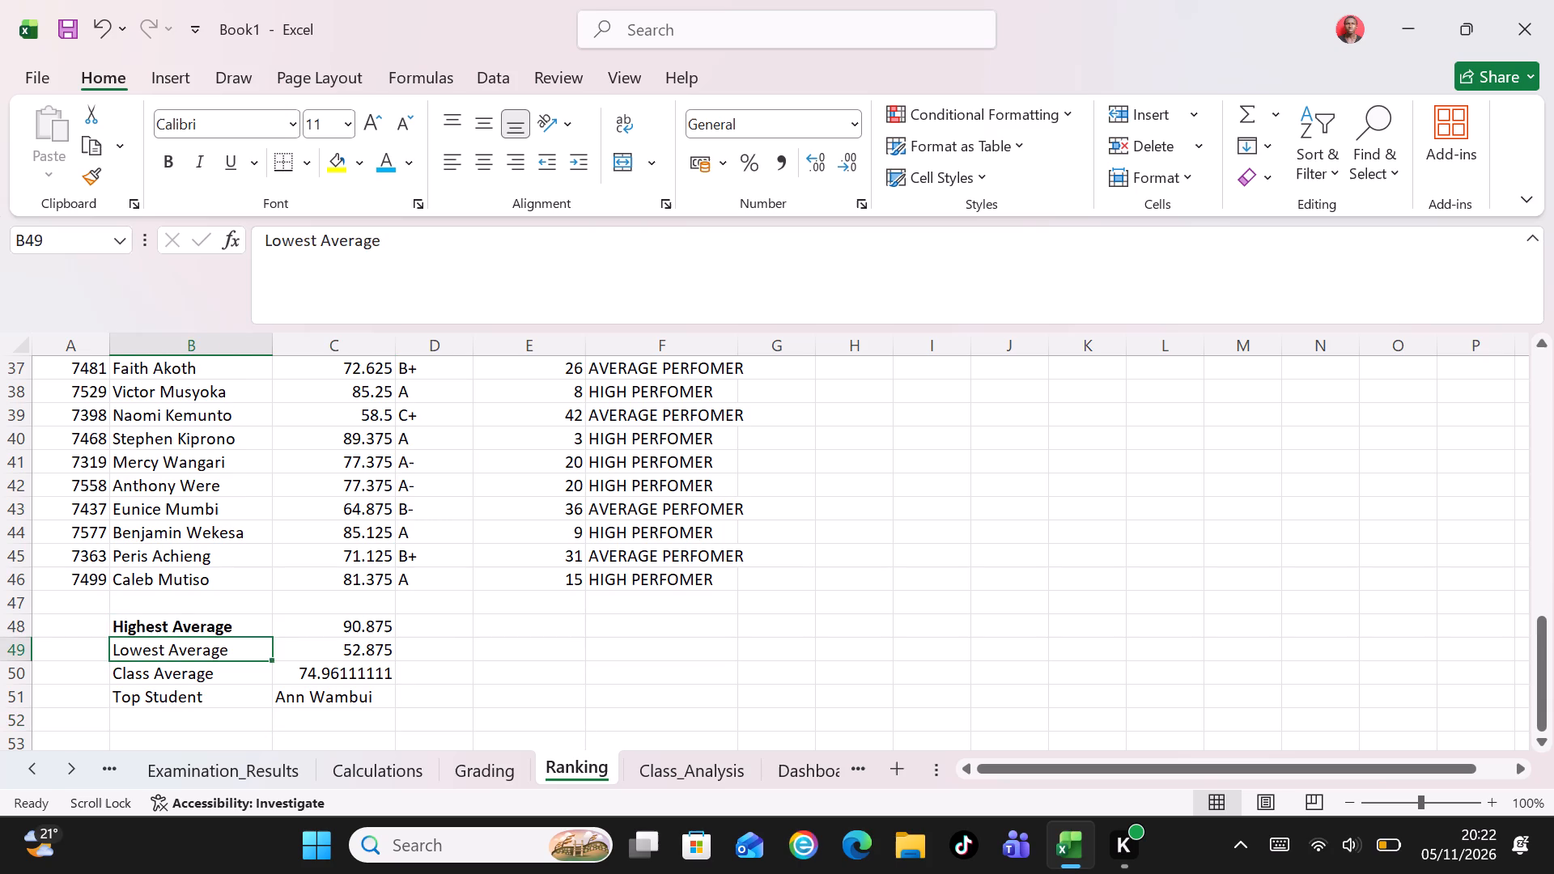
key(ctrl+b)
key(Return)
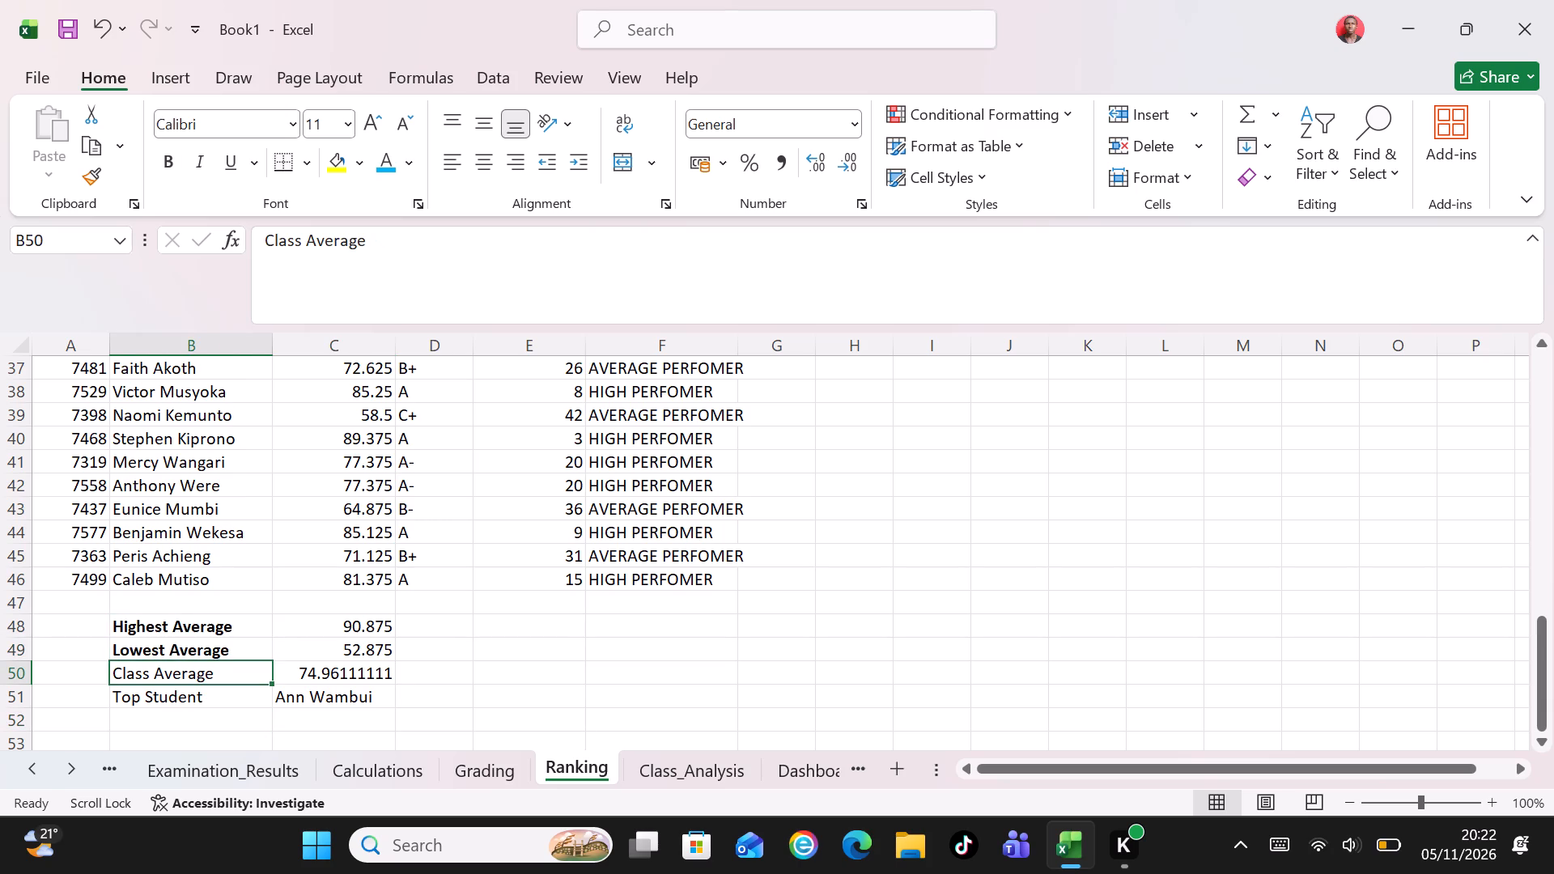
key(ctrl+b)
key(Return)
key(ctrl+b)
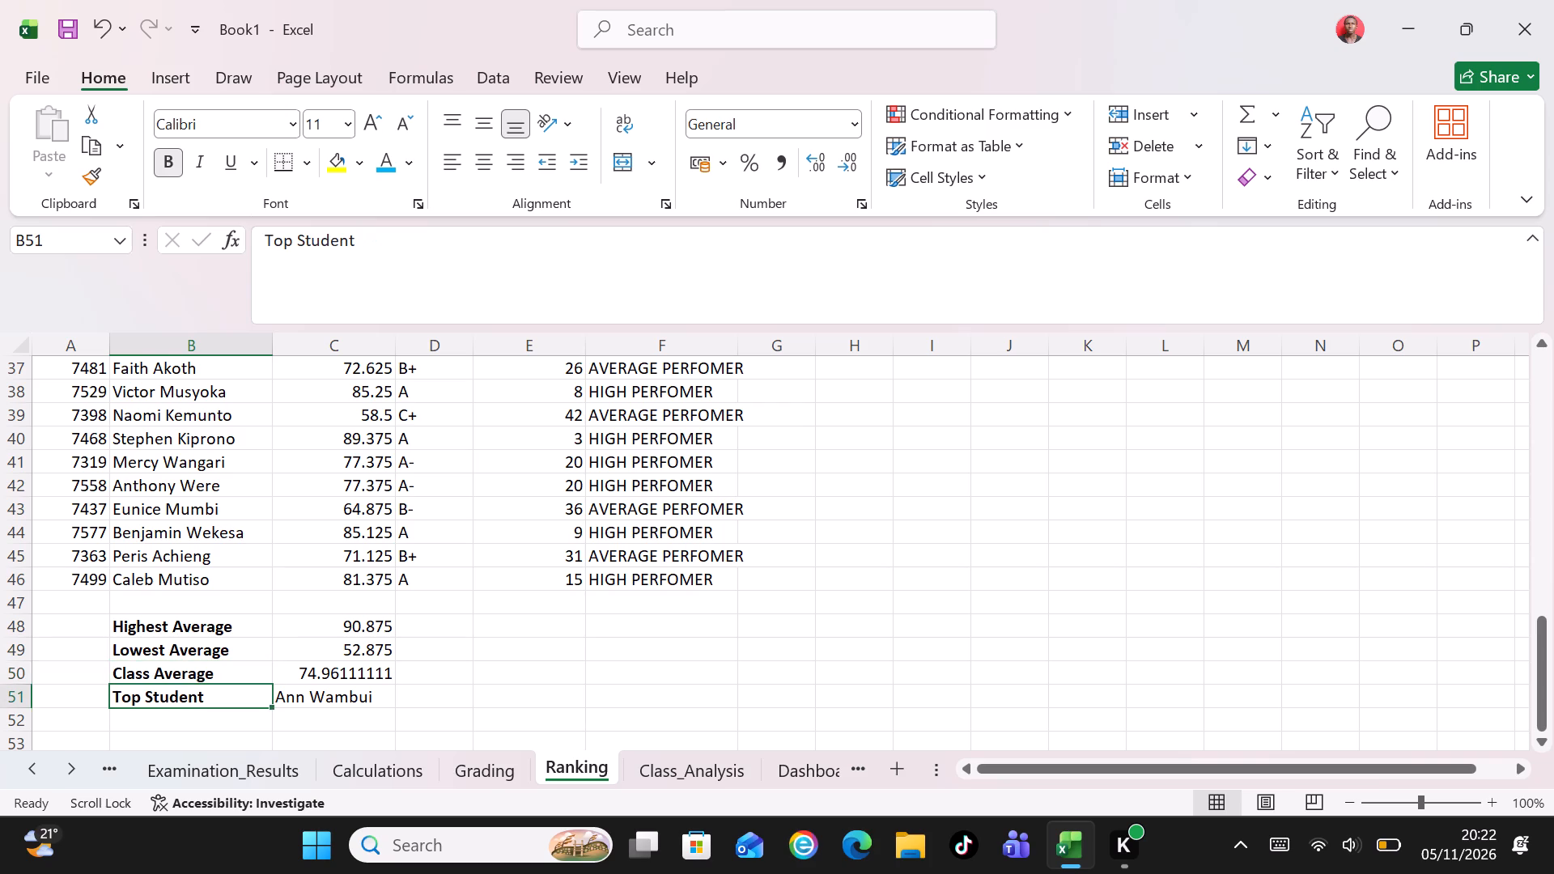
Make the four summary results in C48 to C51 bold to match their labels.
click(343, 630)
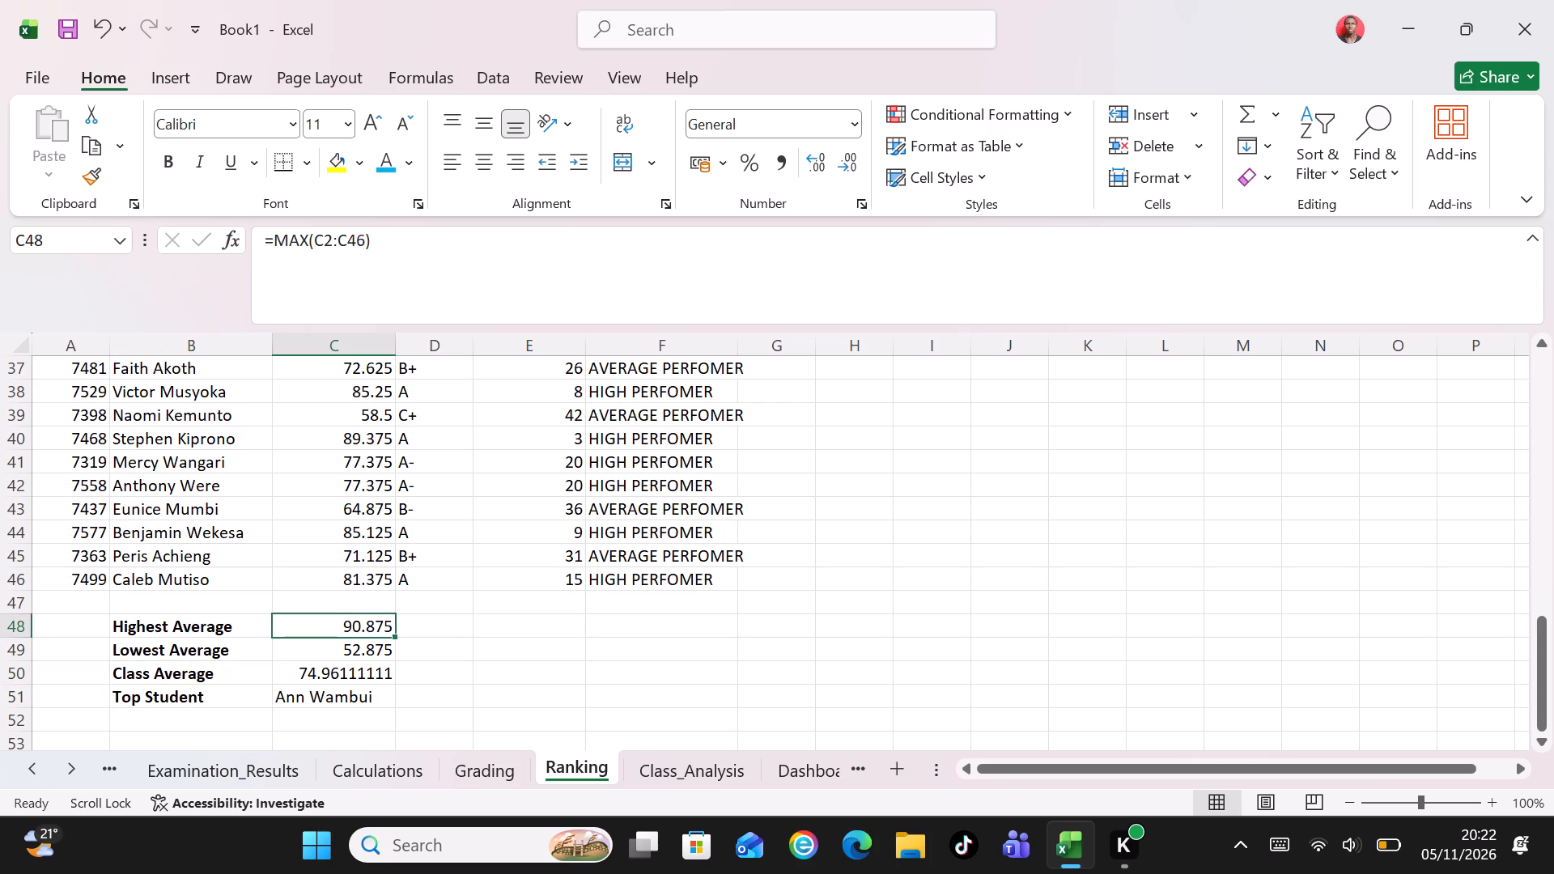
key(ctrl+b)
key(Return)
key(ctrl+b)
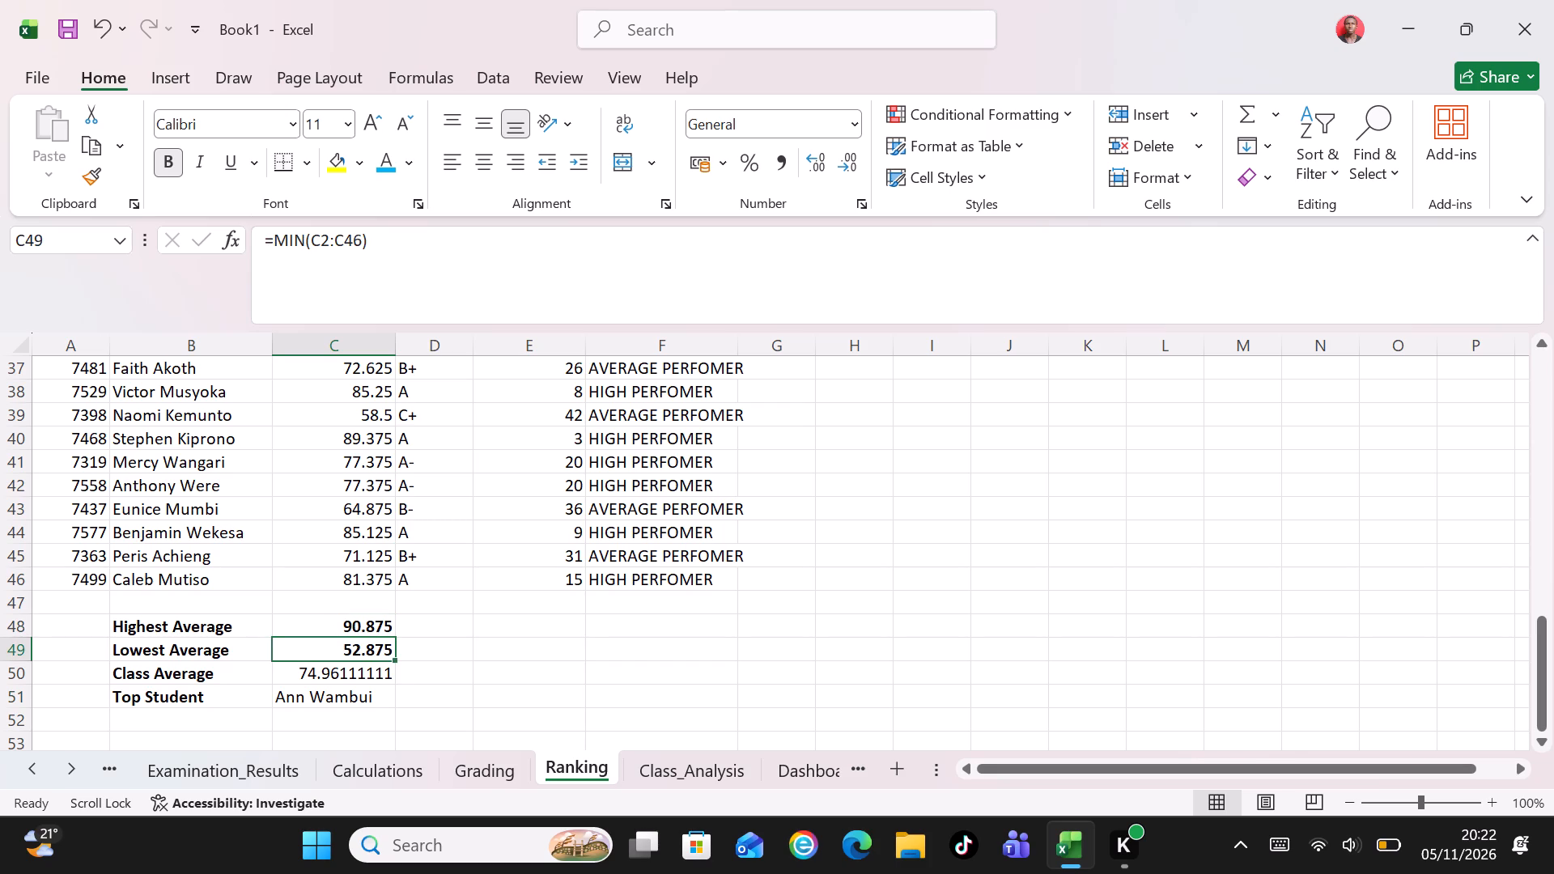
key(Return)
key(ctrl+b)
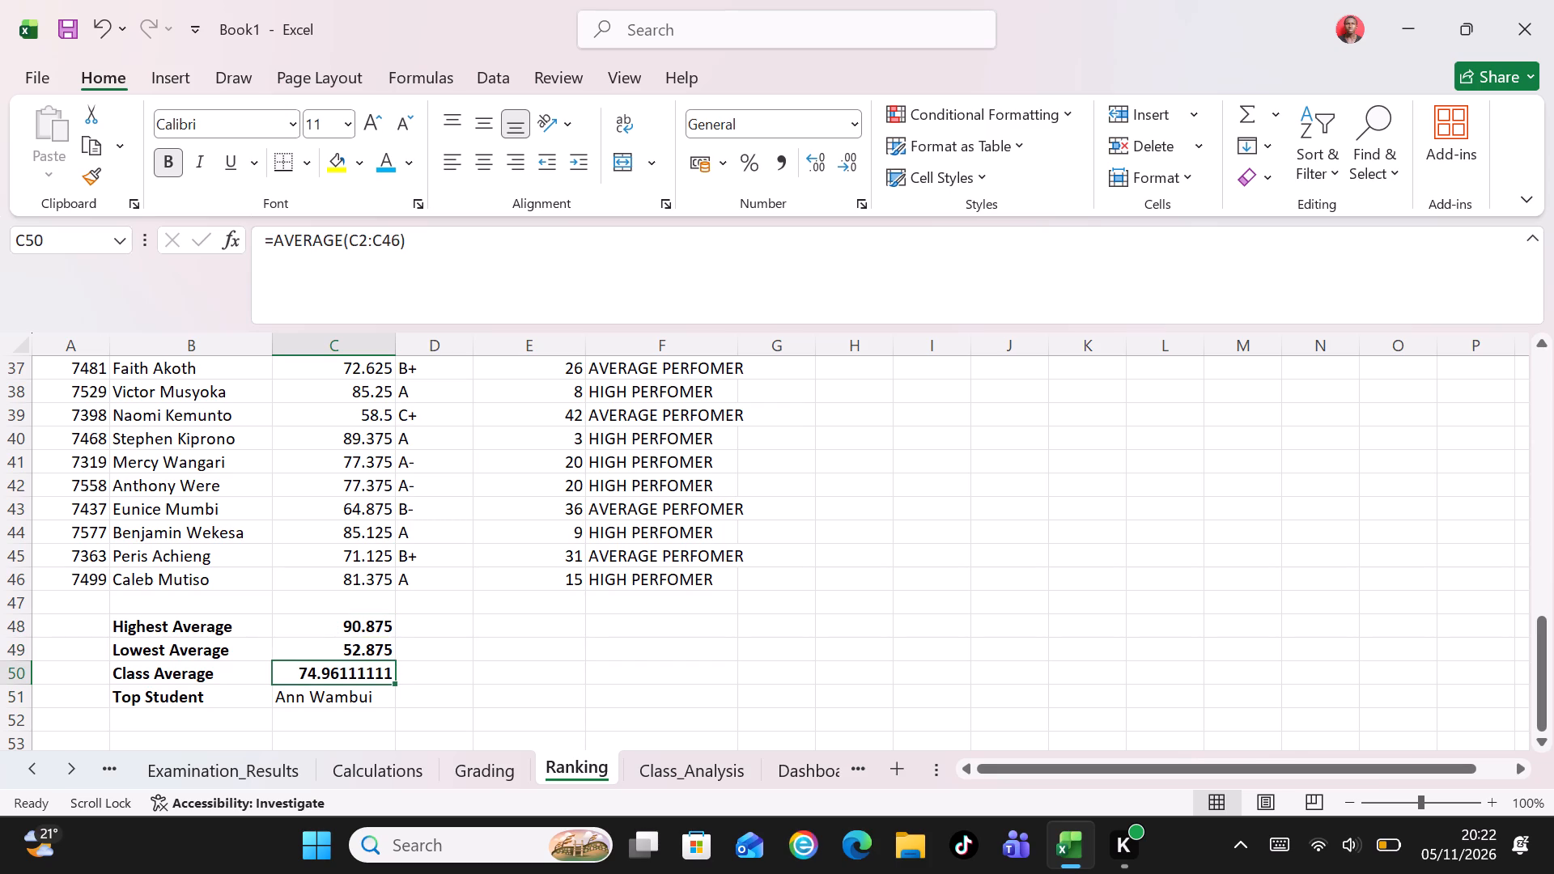
key(Return)
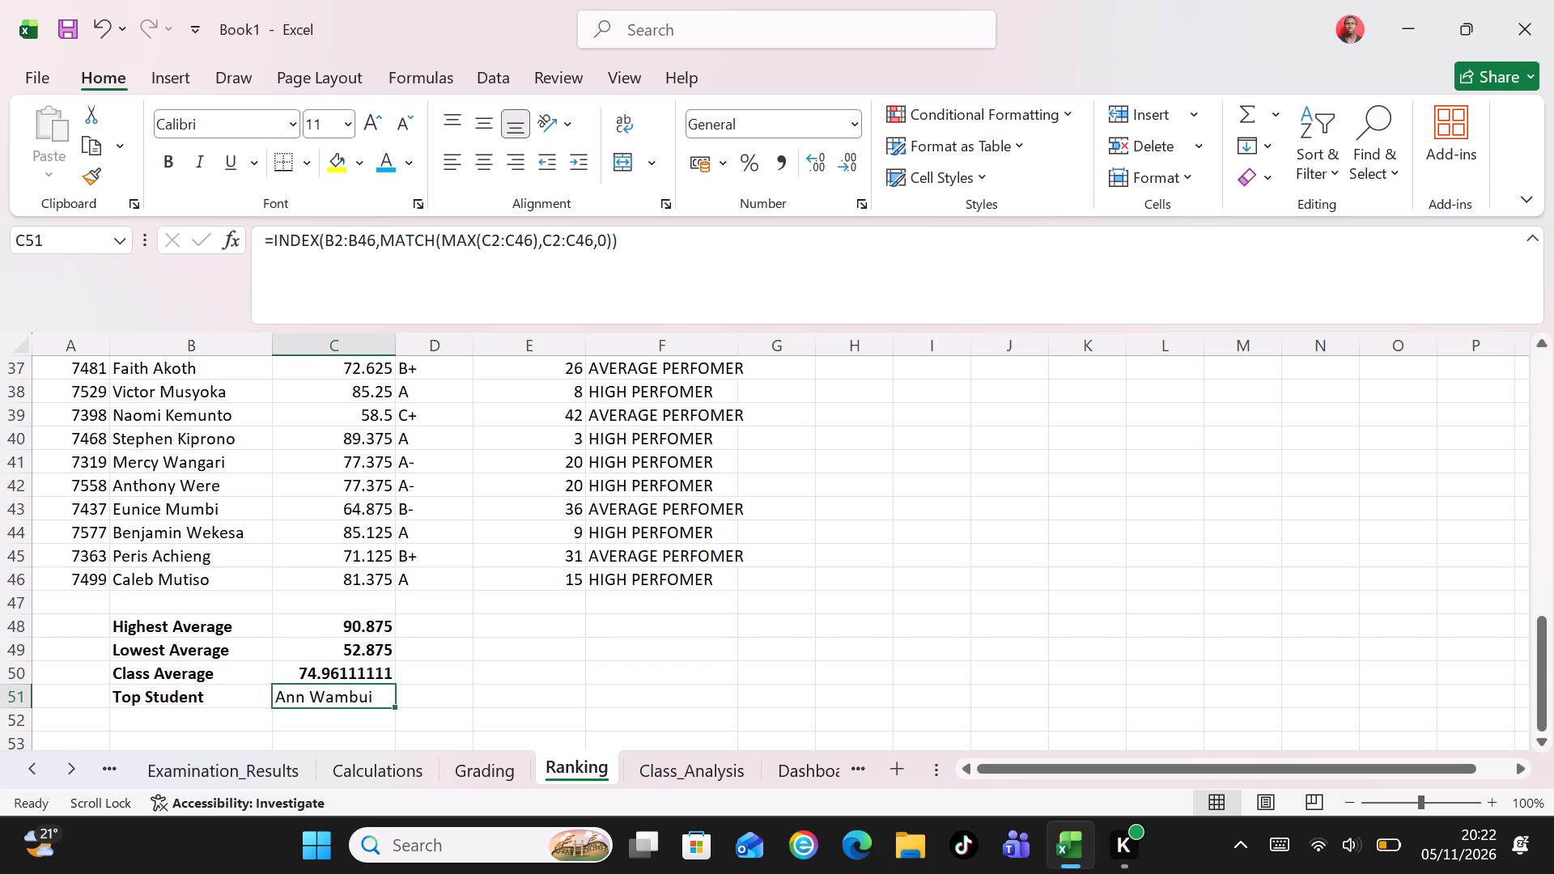
key(ctrl+b)
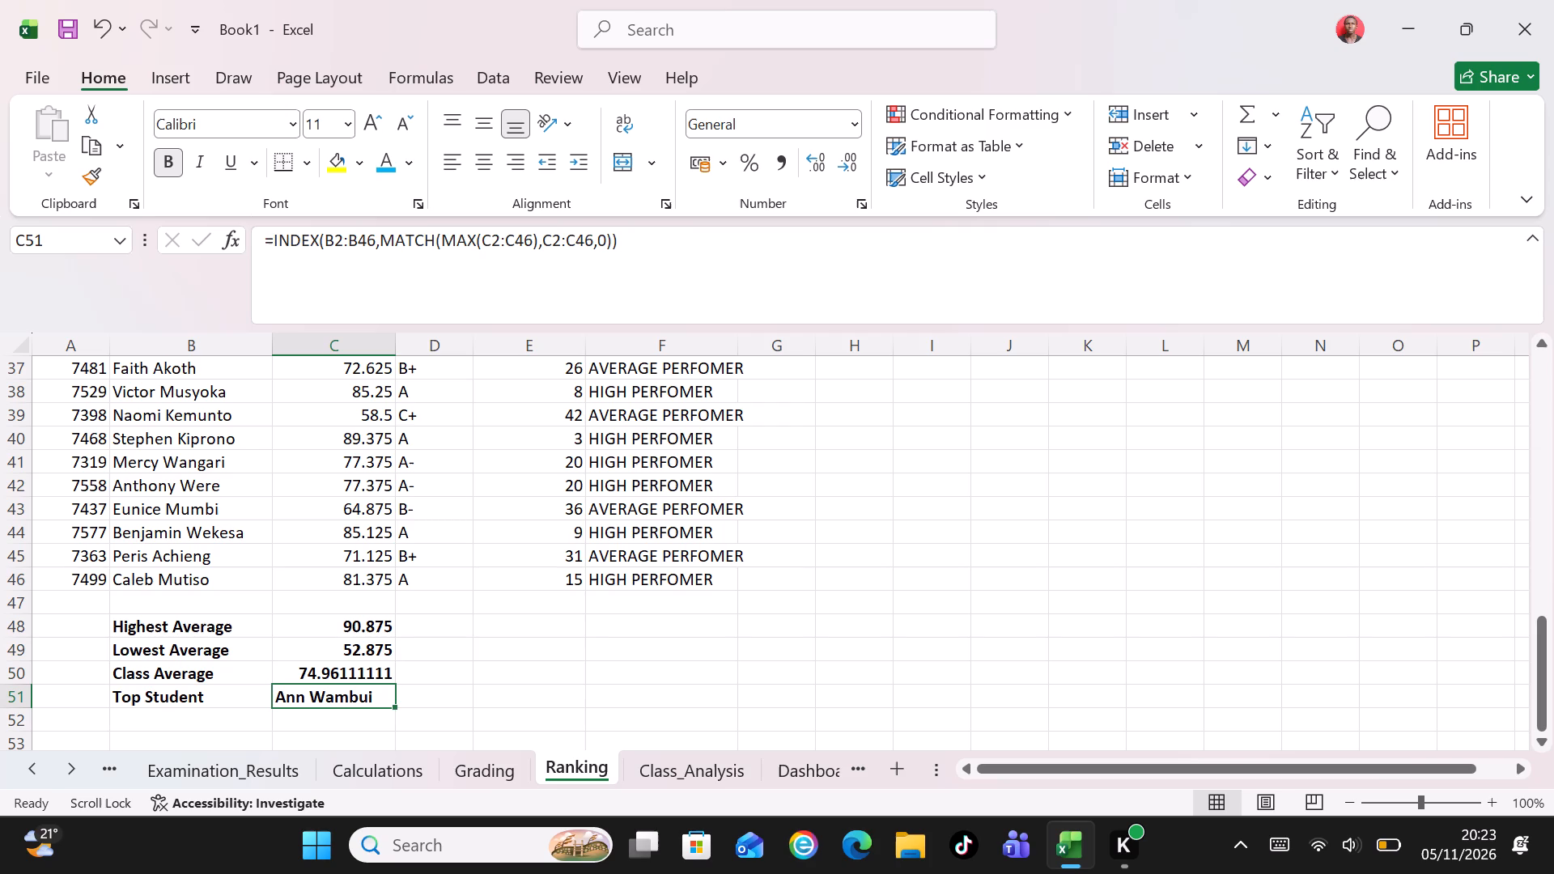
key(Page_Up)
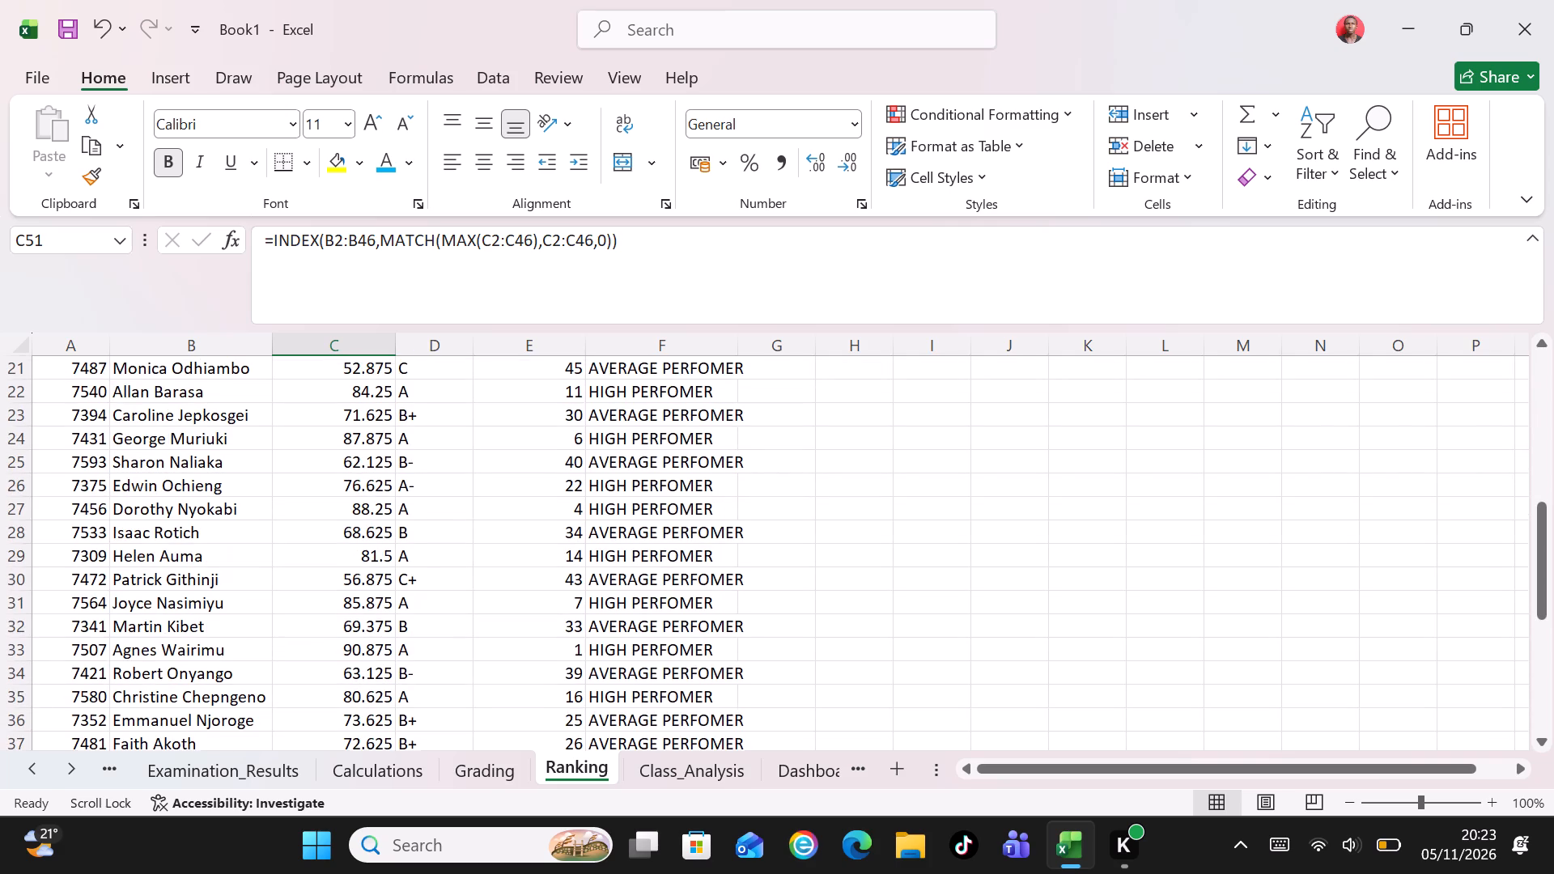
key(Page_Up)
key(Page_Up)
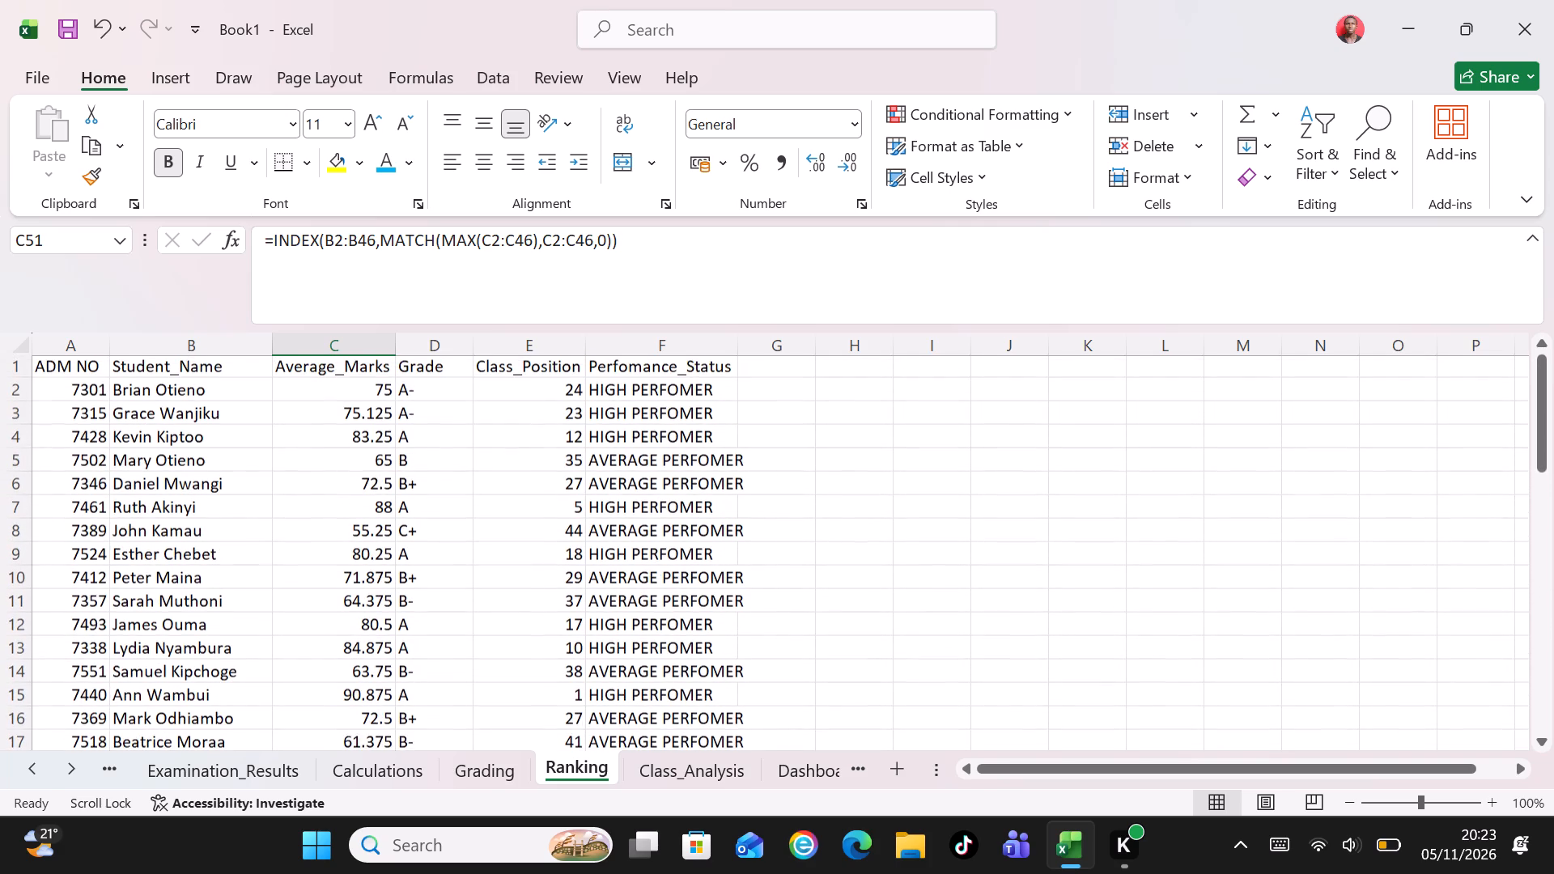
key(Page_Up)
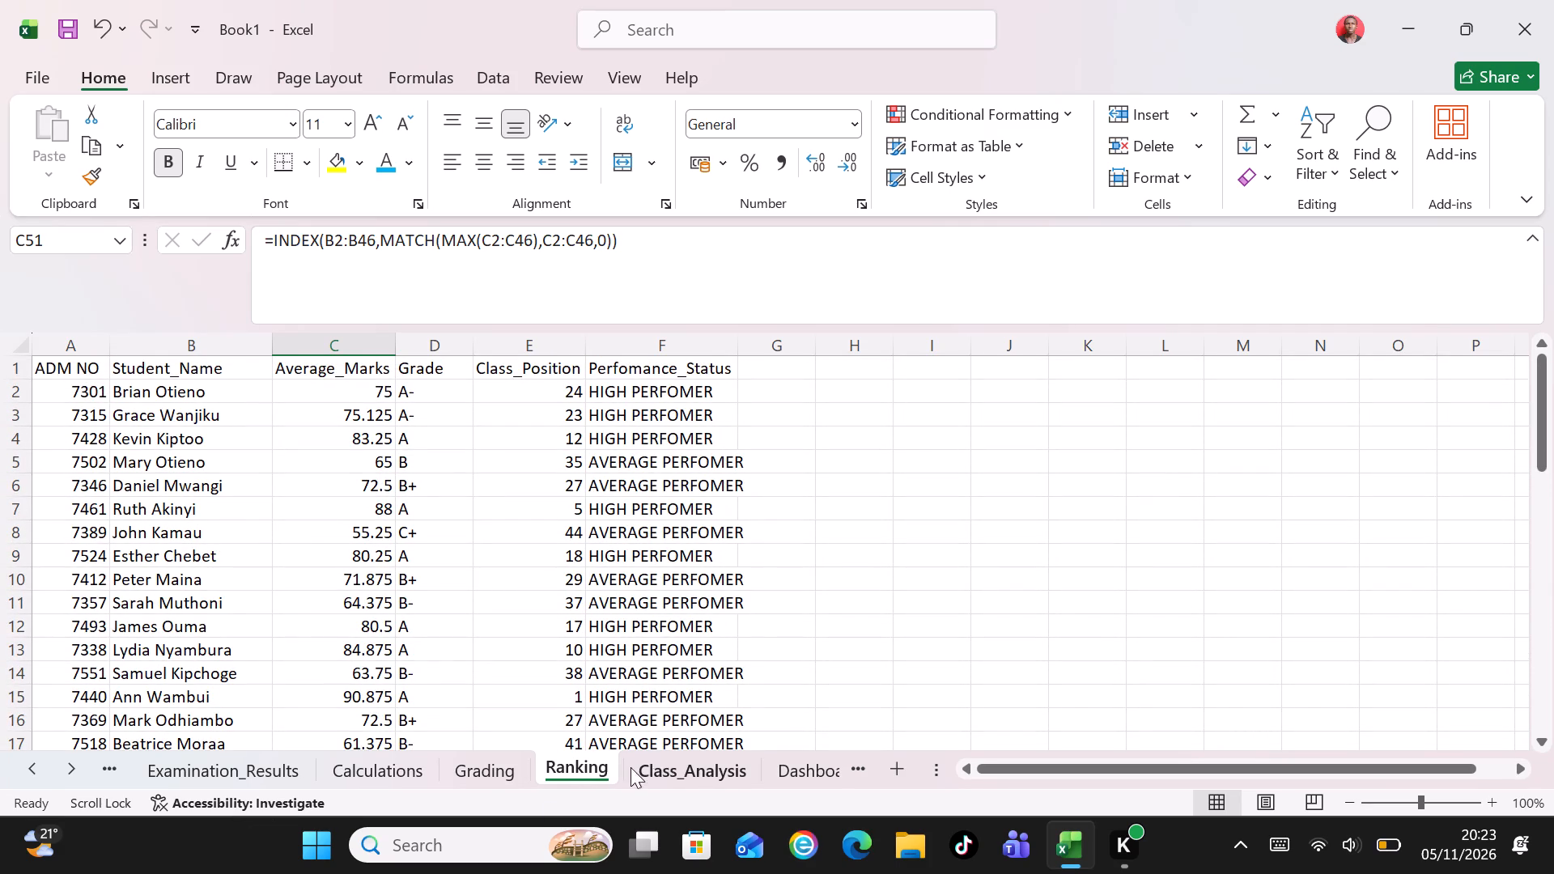
On the Class_Analysis sheet, enter the column headings Subject in A1 and Class_Average in B1.
click(674, 770)
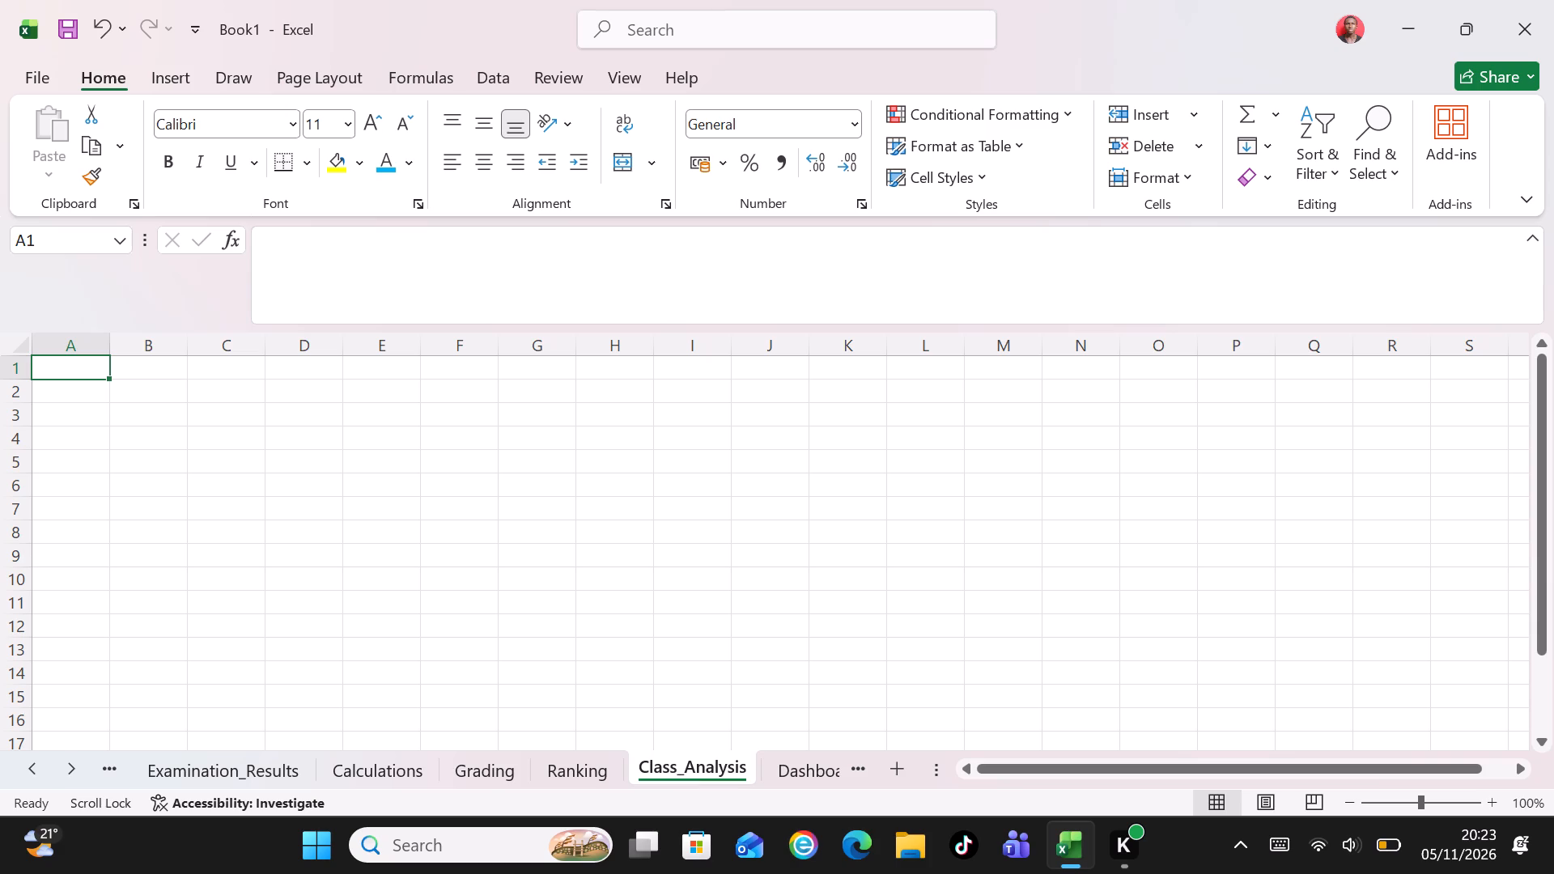
key(shift+s)
text(ub)
text(ject)
key(Tab)
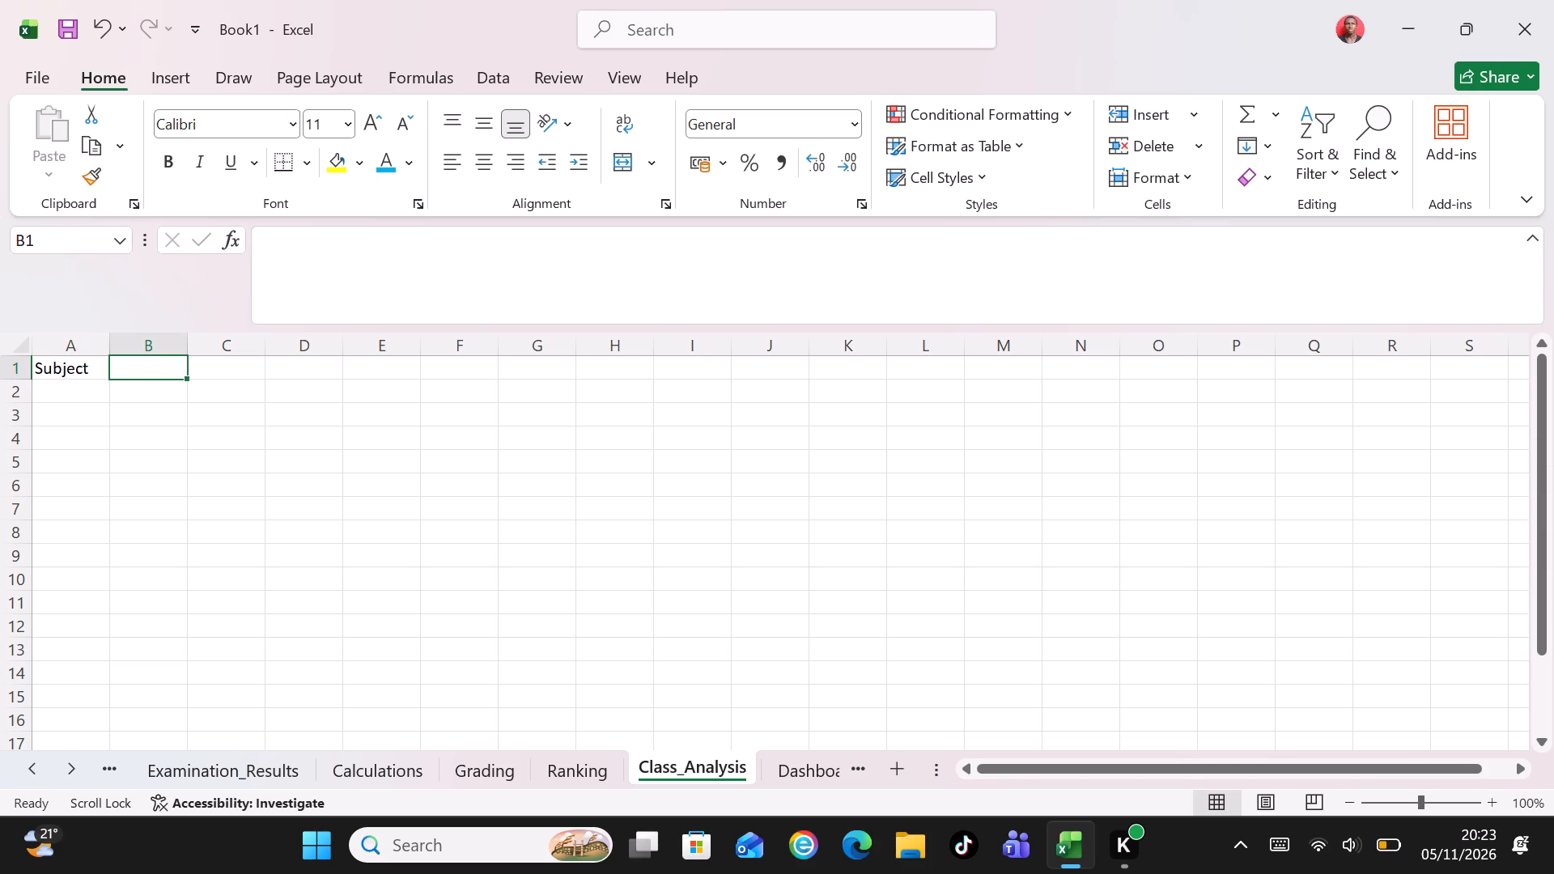
text(Class)
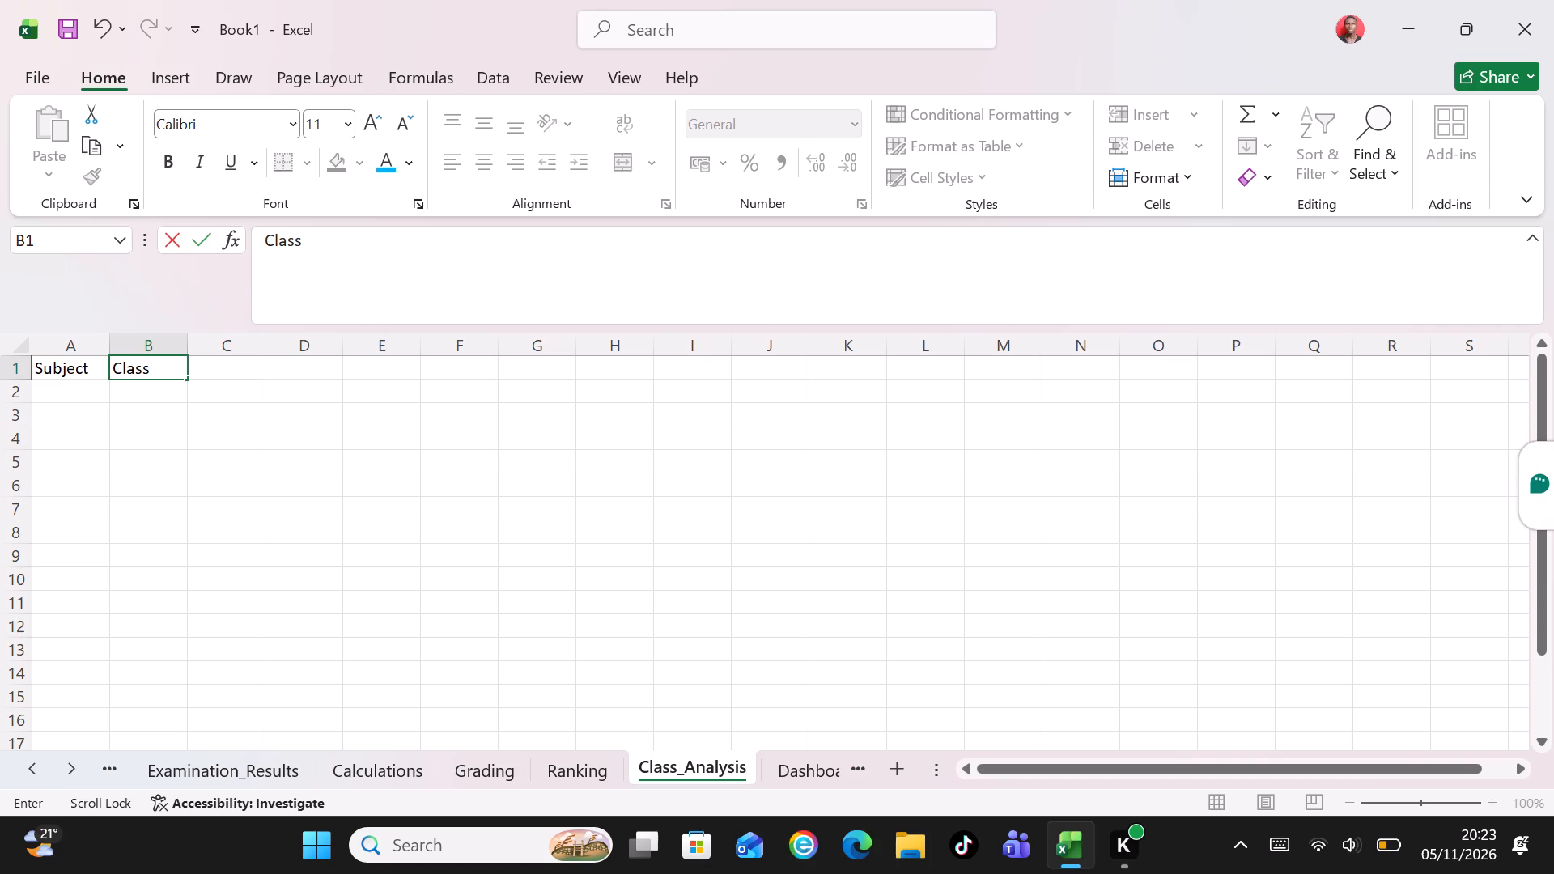
key(shift+underscore)
key(shift+a)
text(verage)
key(Tab)
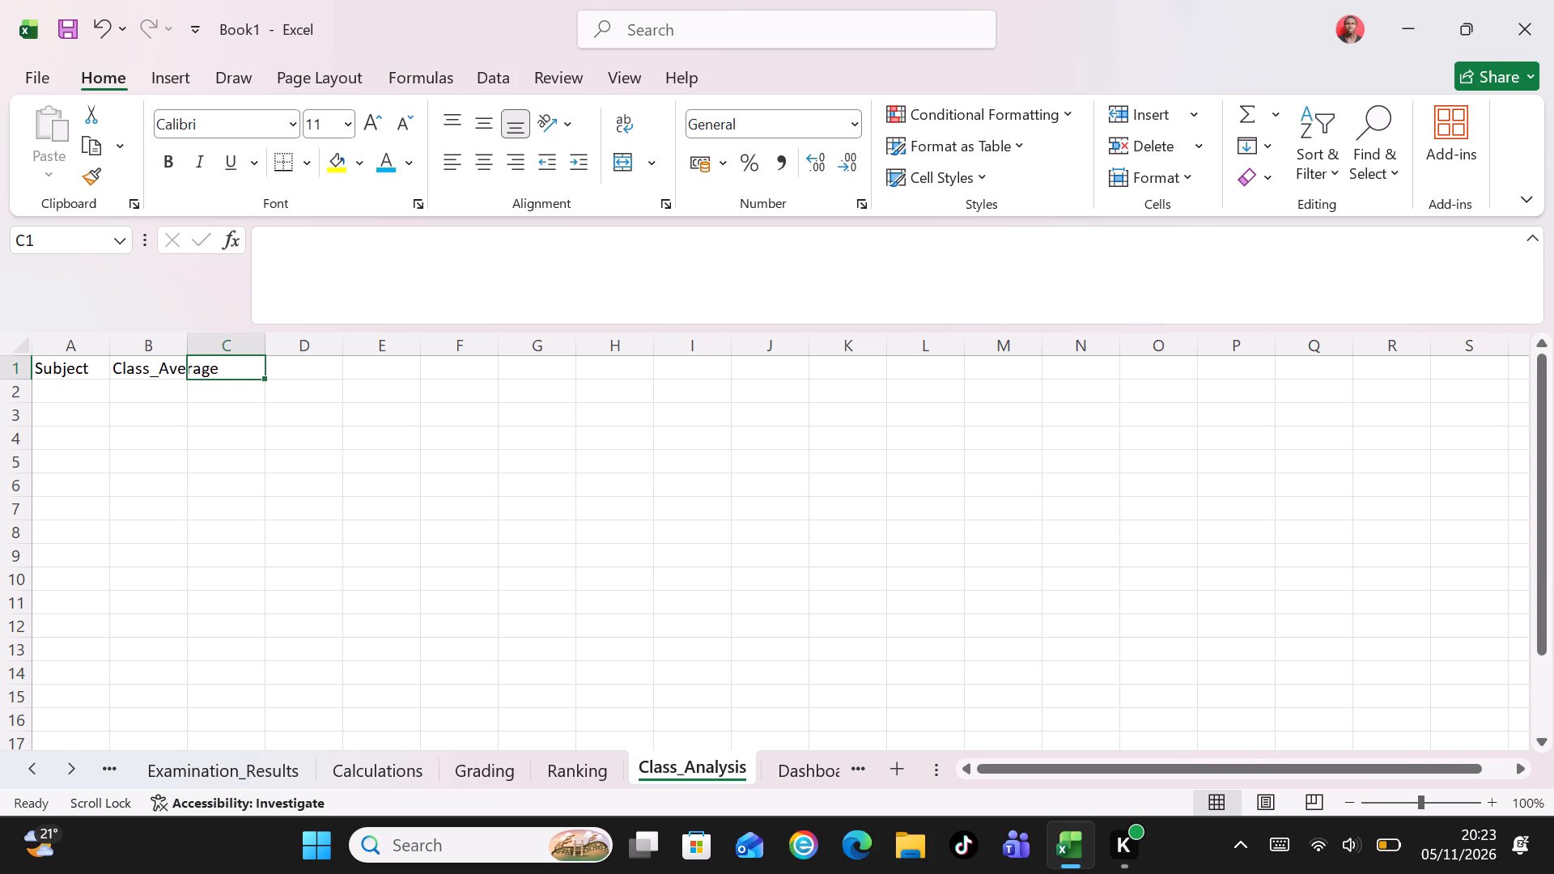
Add the column headings Highest_Mark in C1 and Lowest_Mark in D1.
text(Highest)
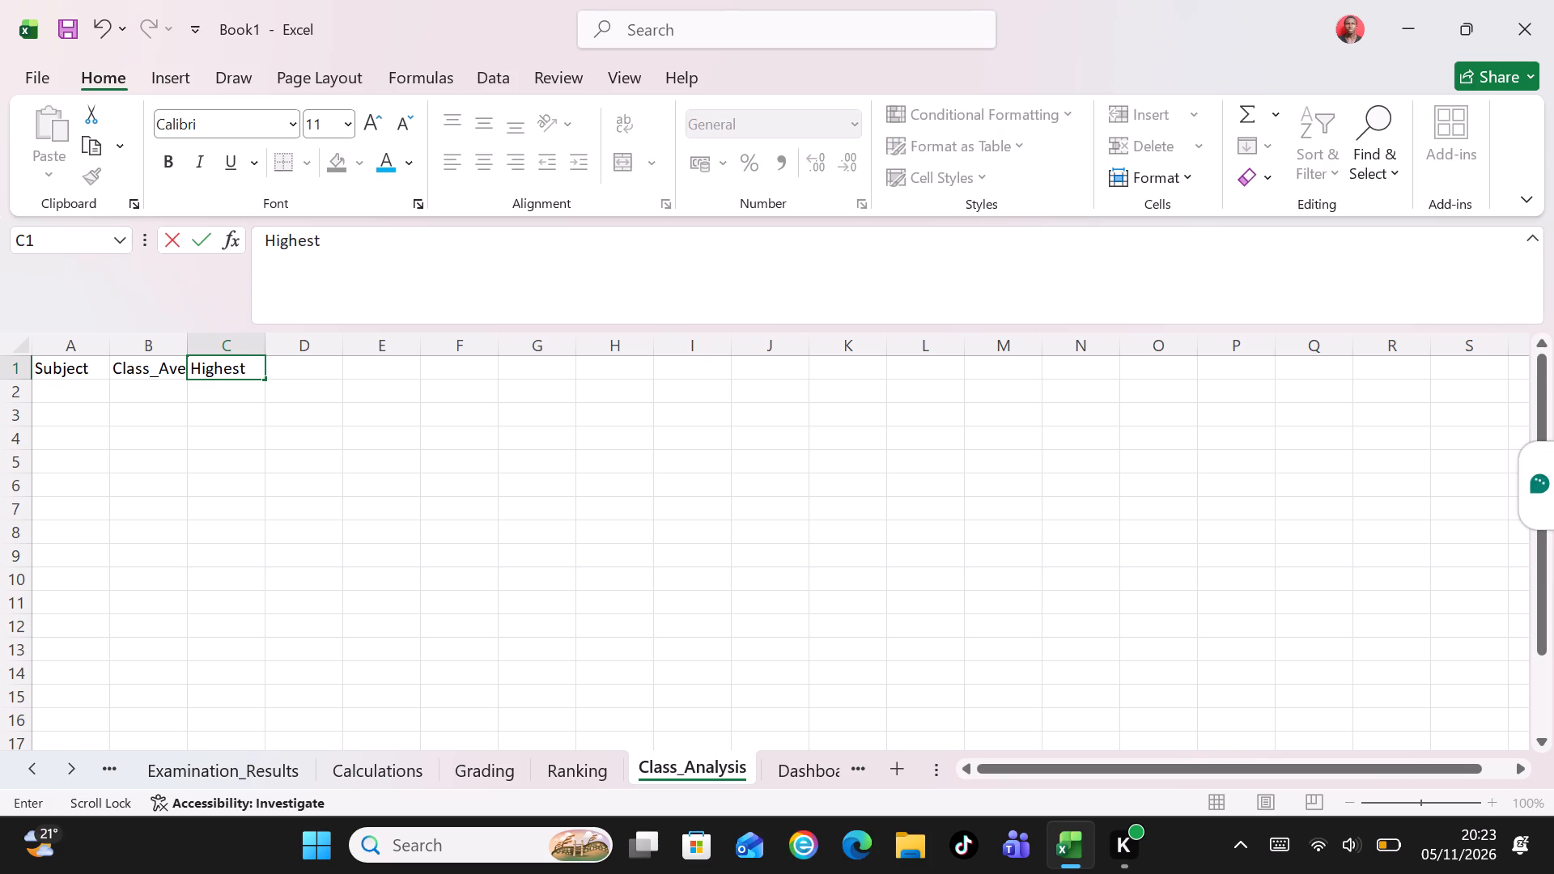
key(shift+underscore)
text(Mark)
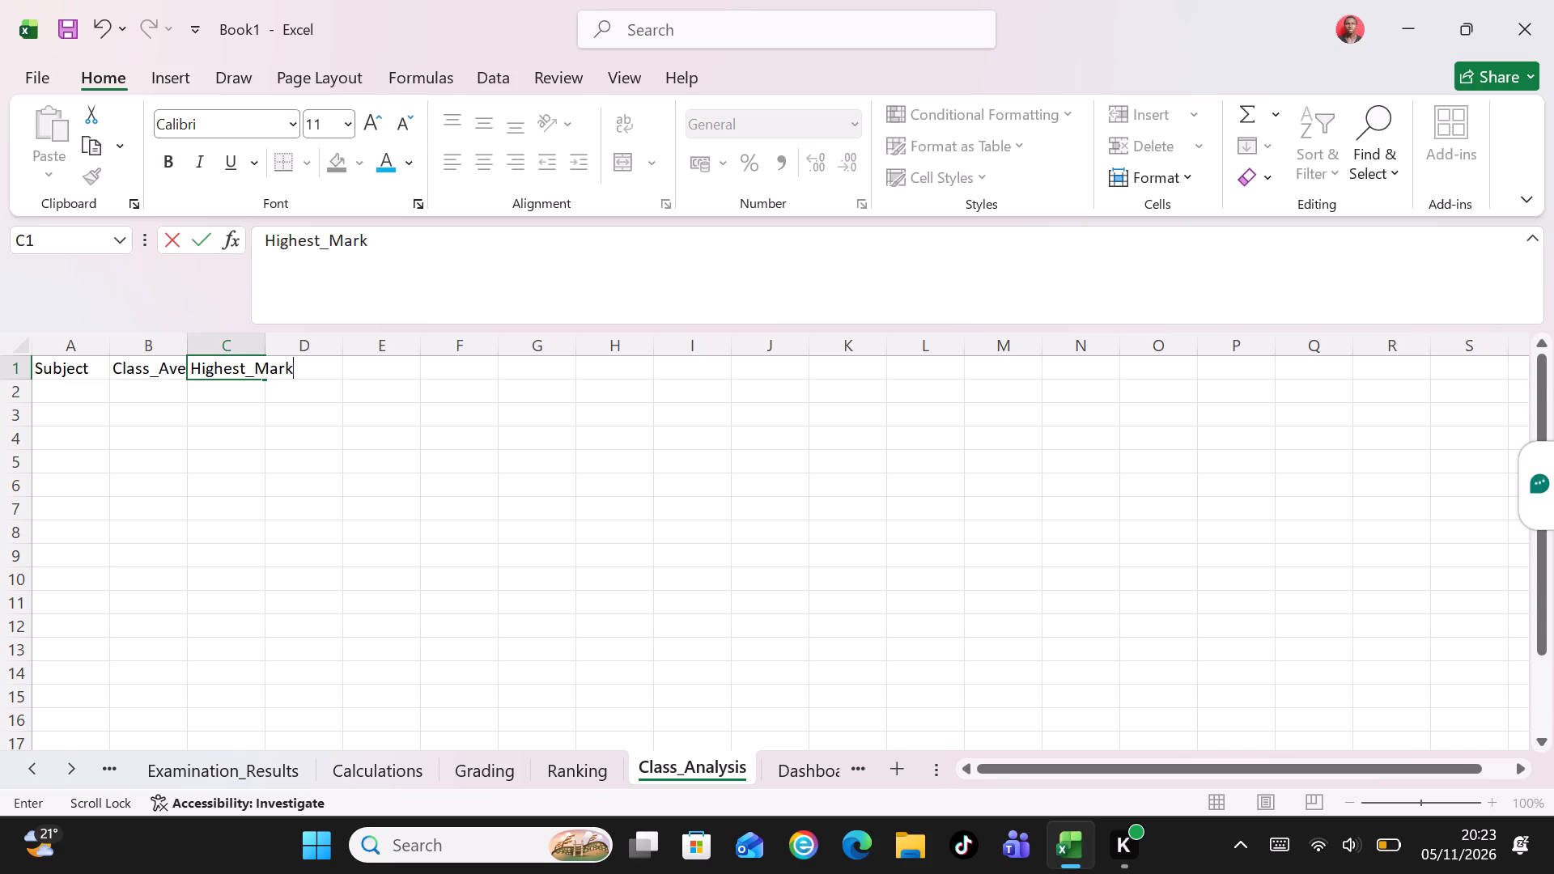
key(Tab)
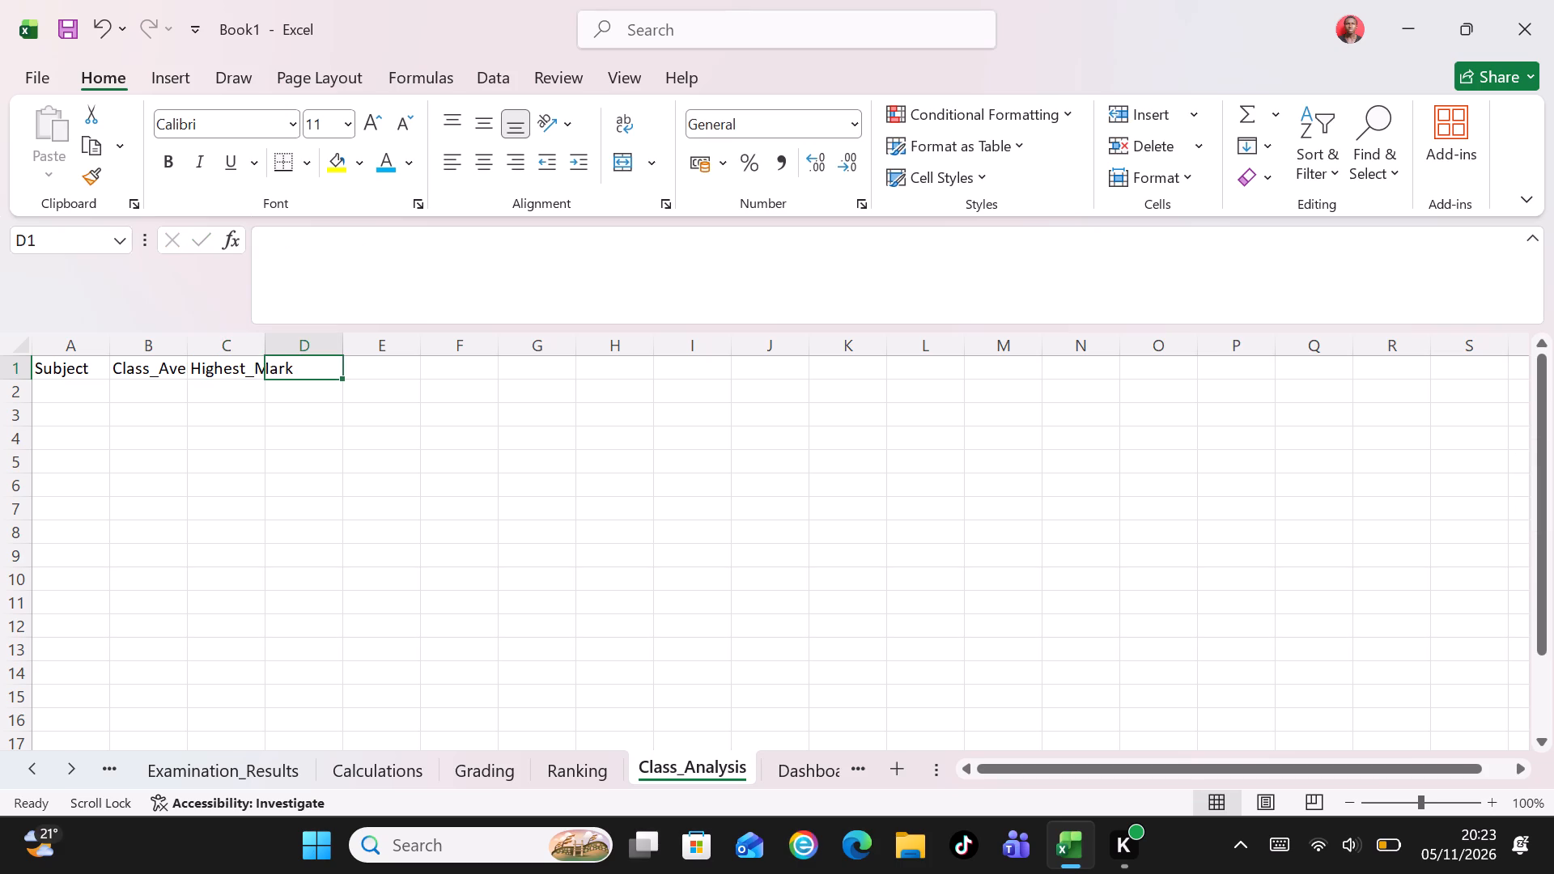
text(Lowest)
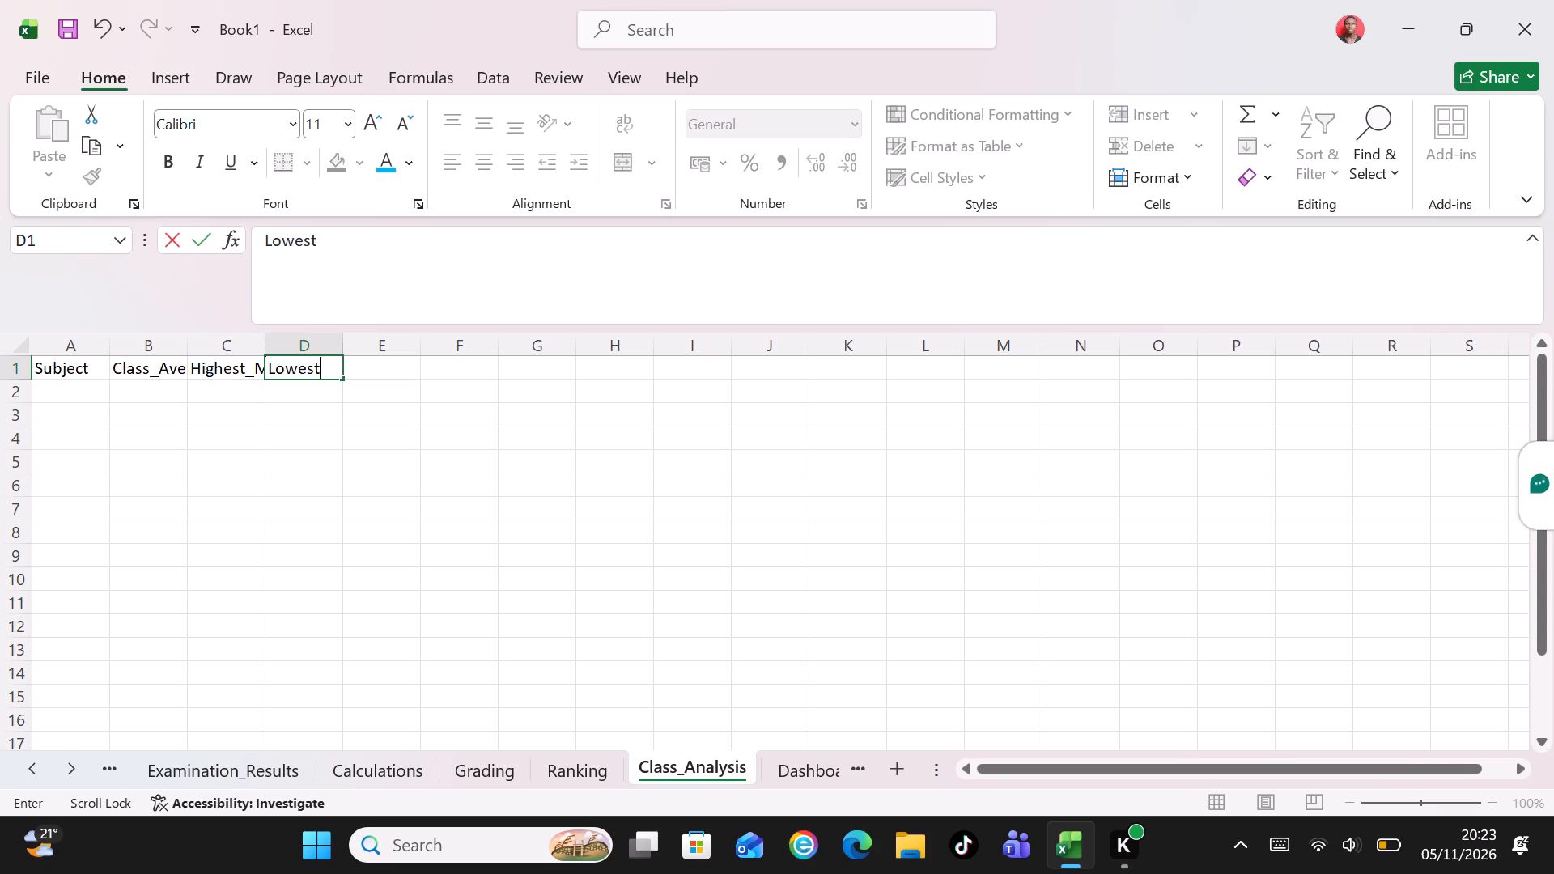
key(shift+underscore)
text(Mar)
key(k)
key(Tab)
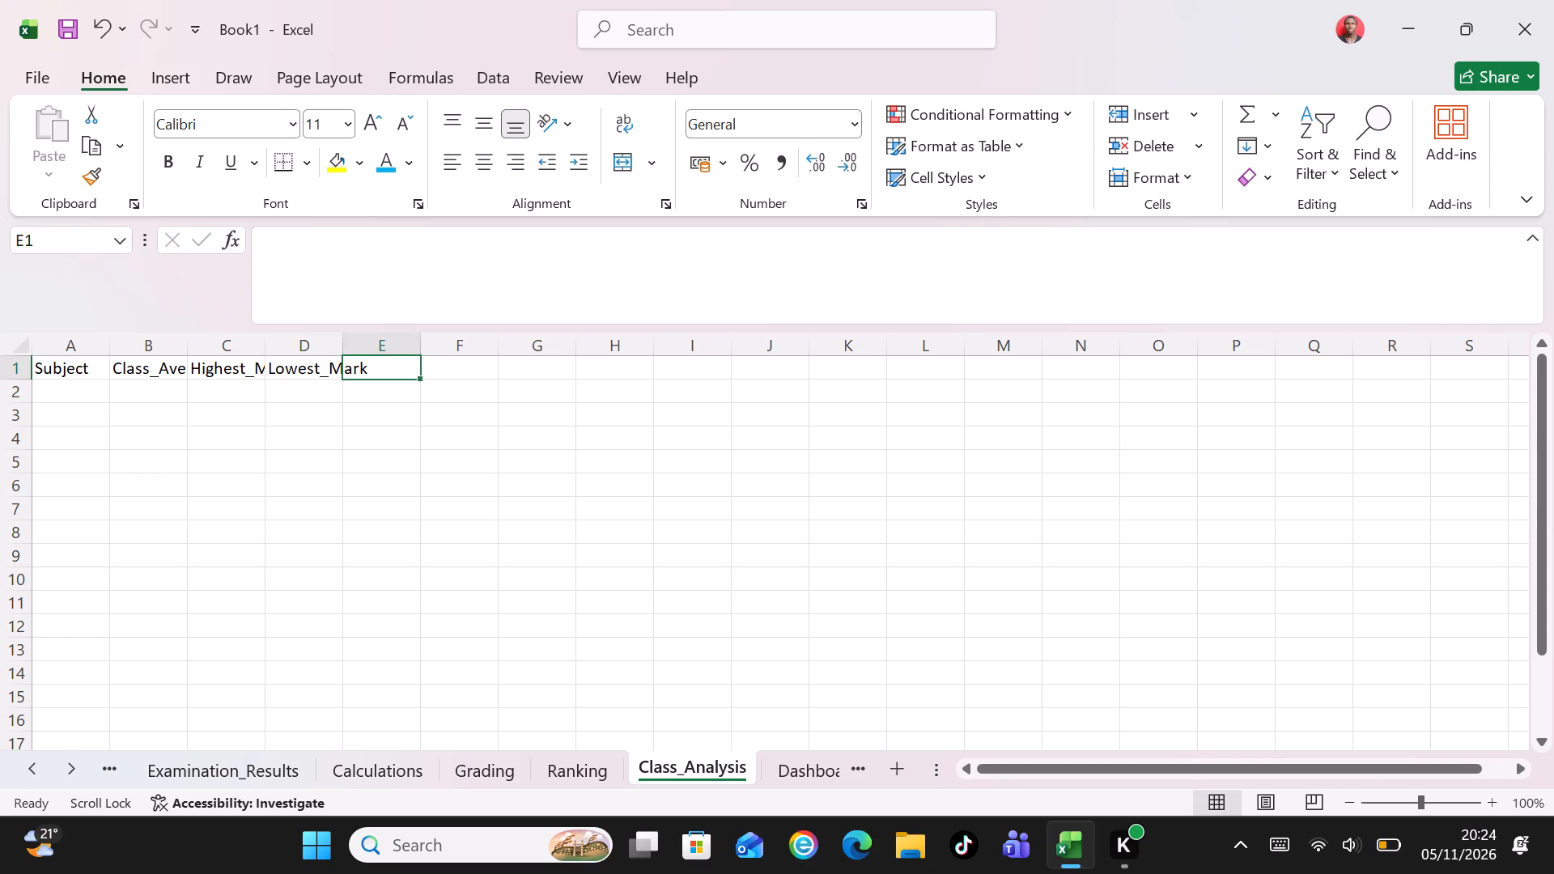
Add the column headings Students_Passed in E1 and Students_Failed in F1.
key(shift+s)
text(tudents)
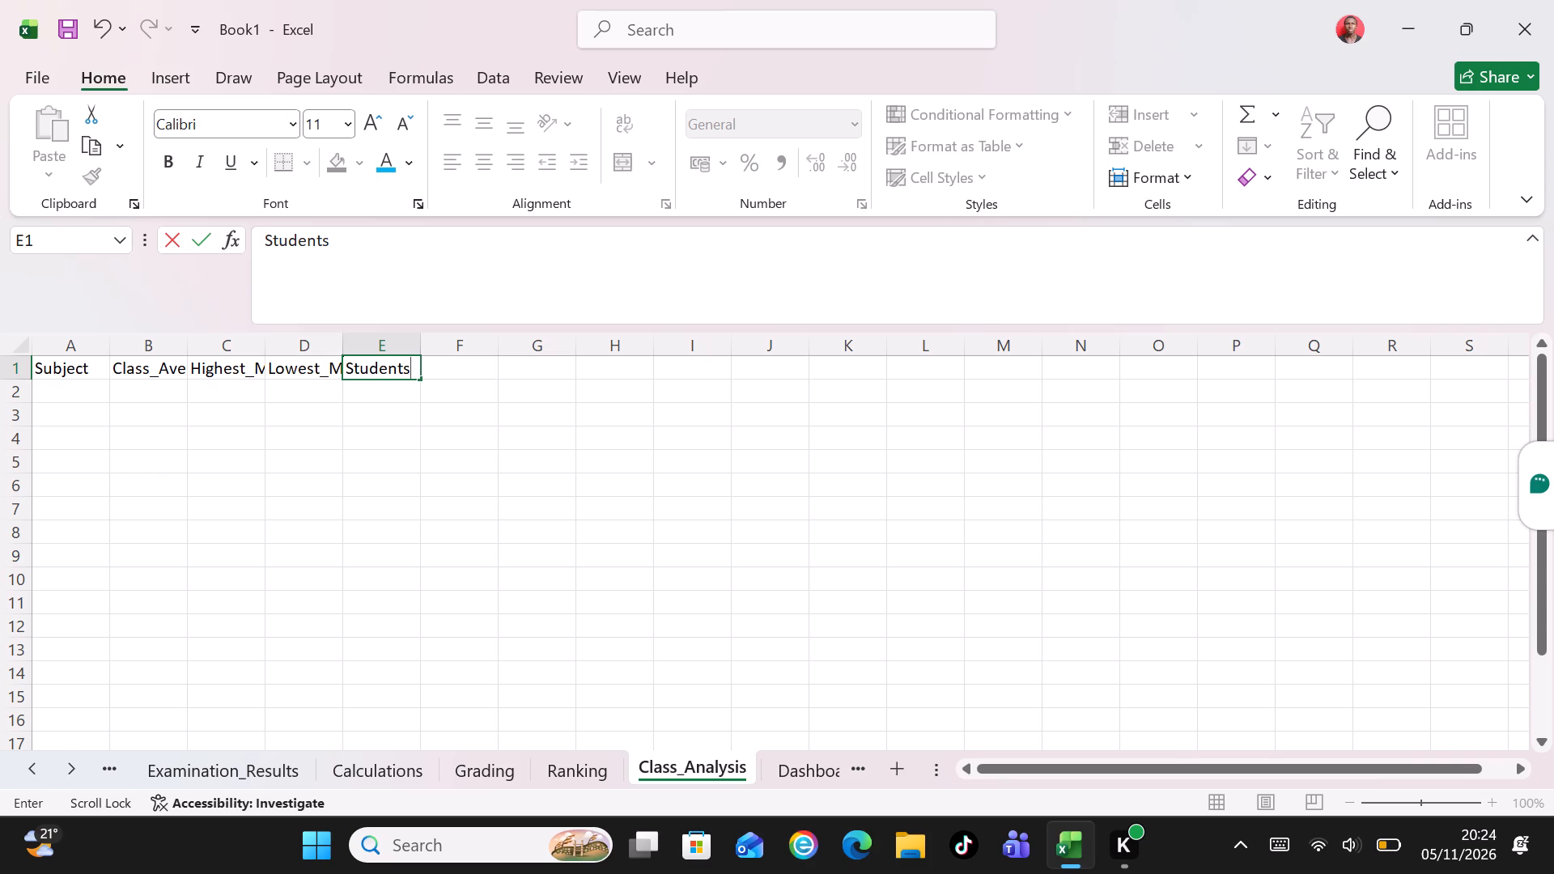
key(shift+underscore)
key(shift+p)
text(assed)
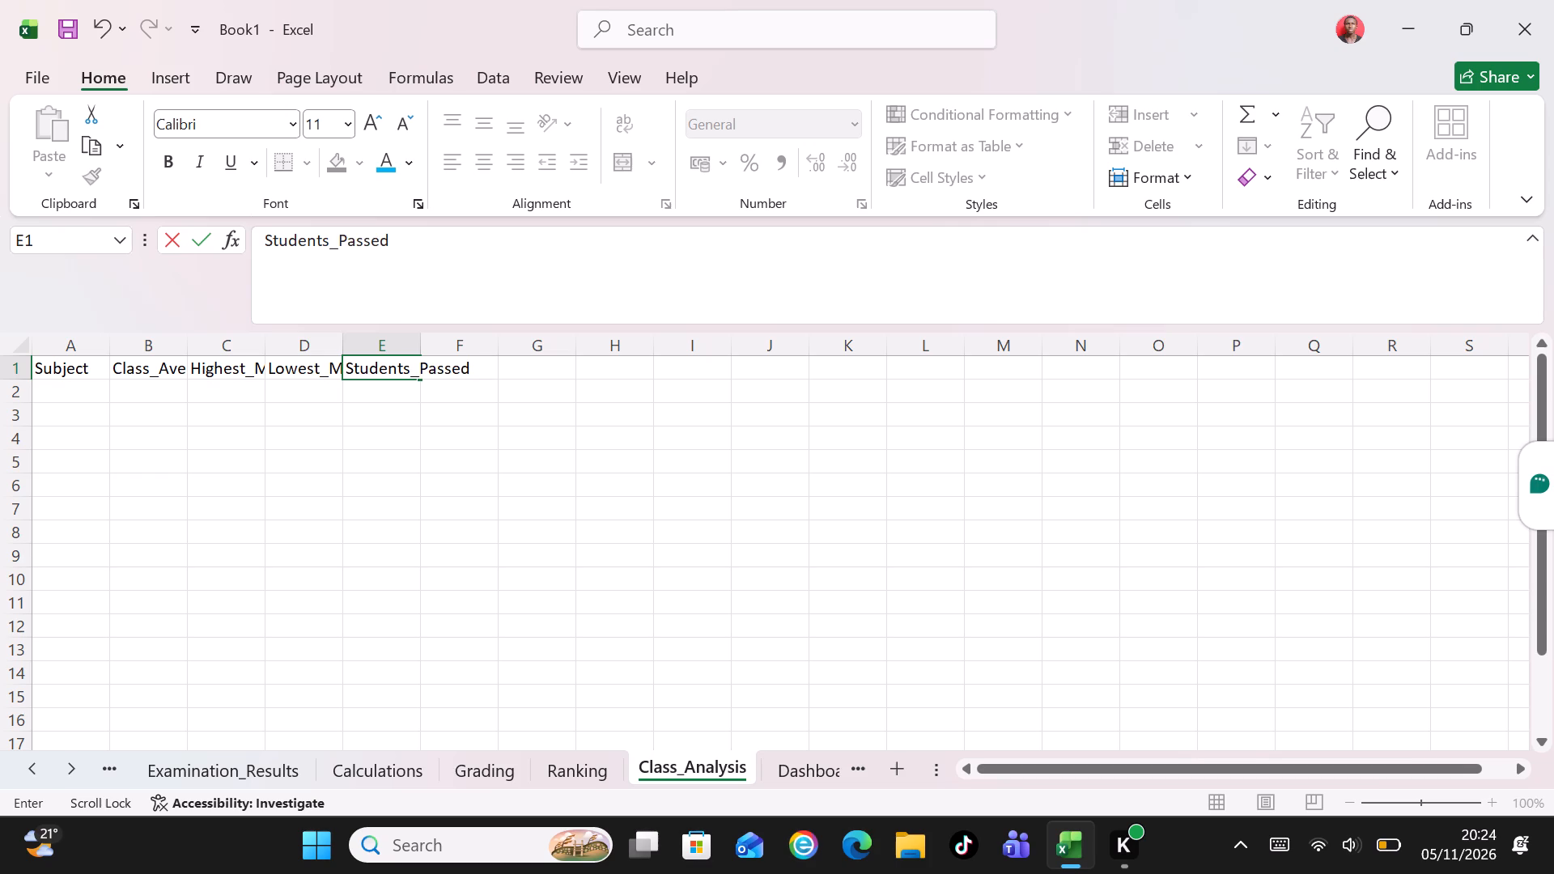
key(Tab)
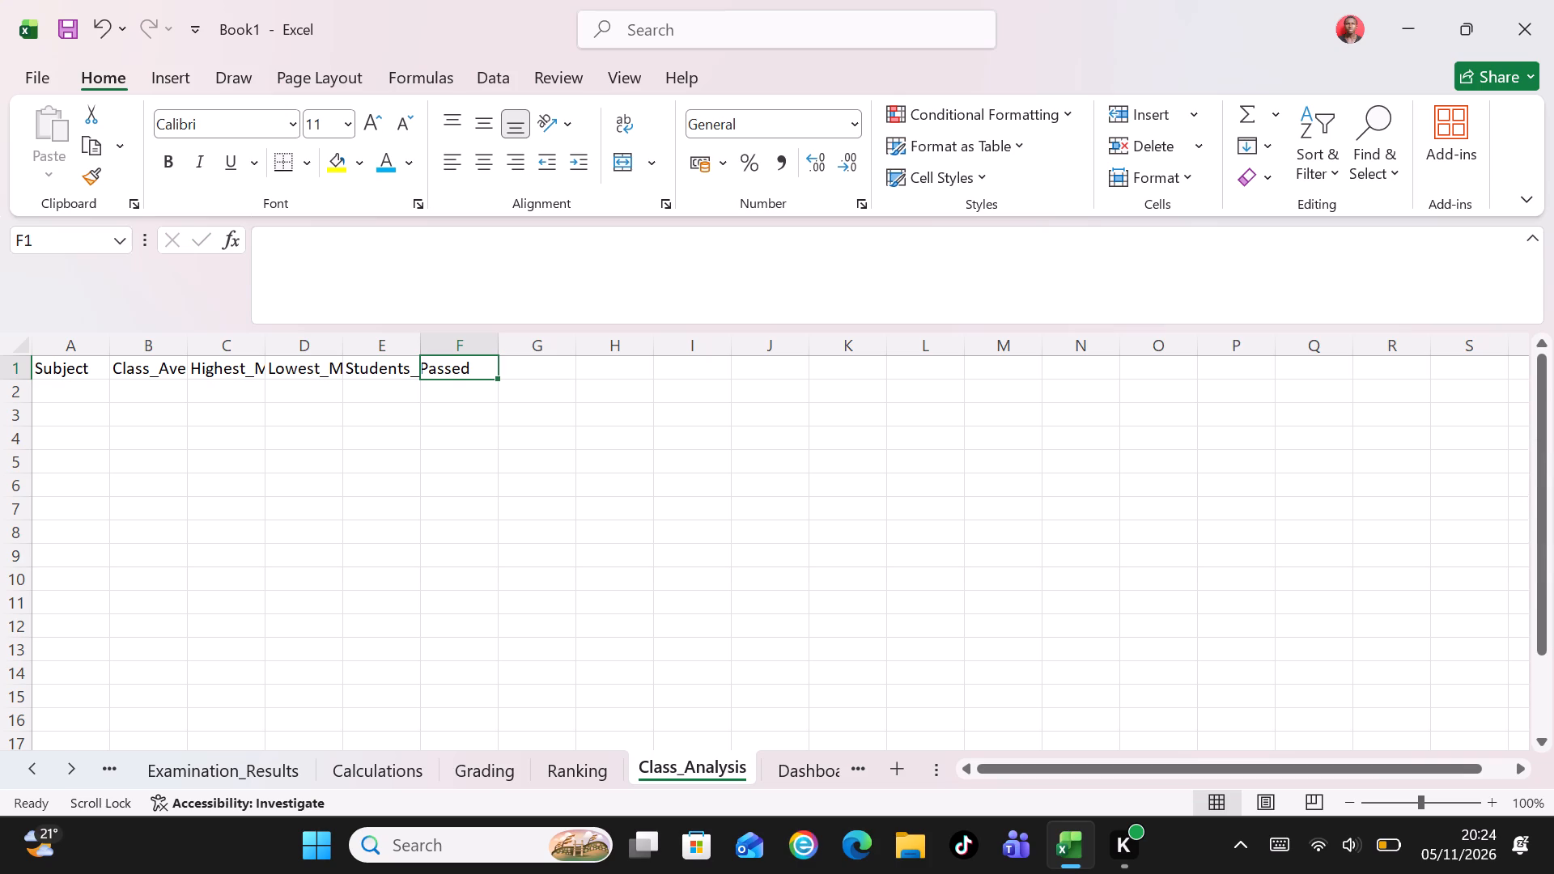
text(Students)
key(shift+underscore)
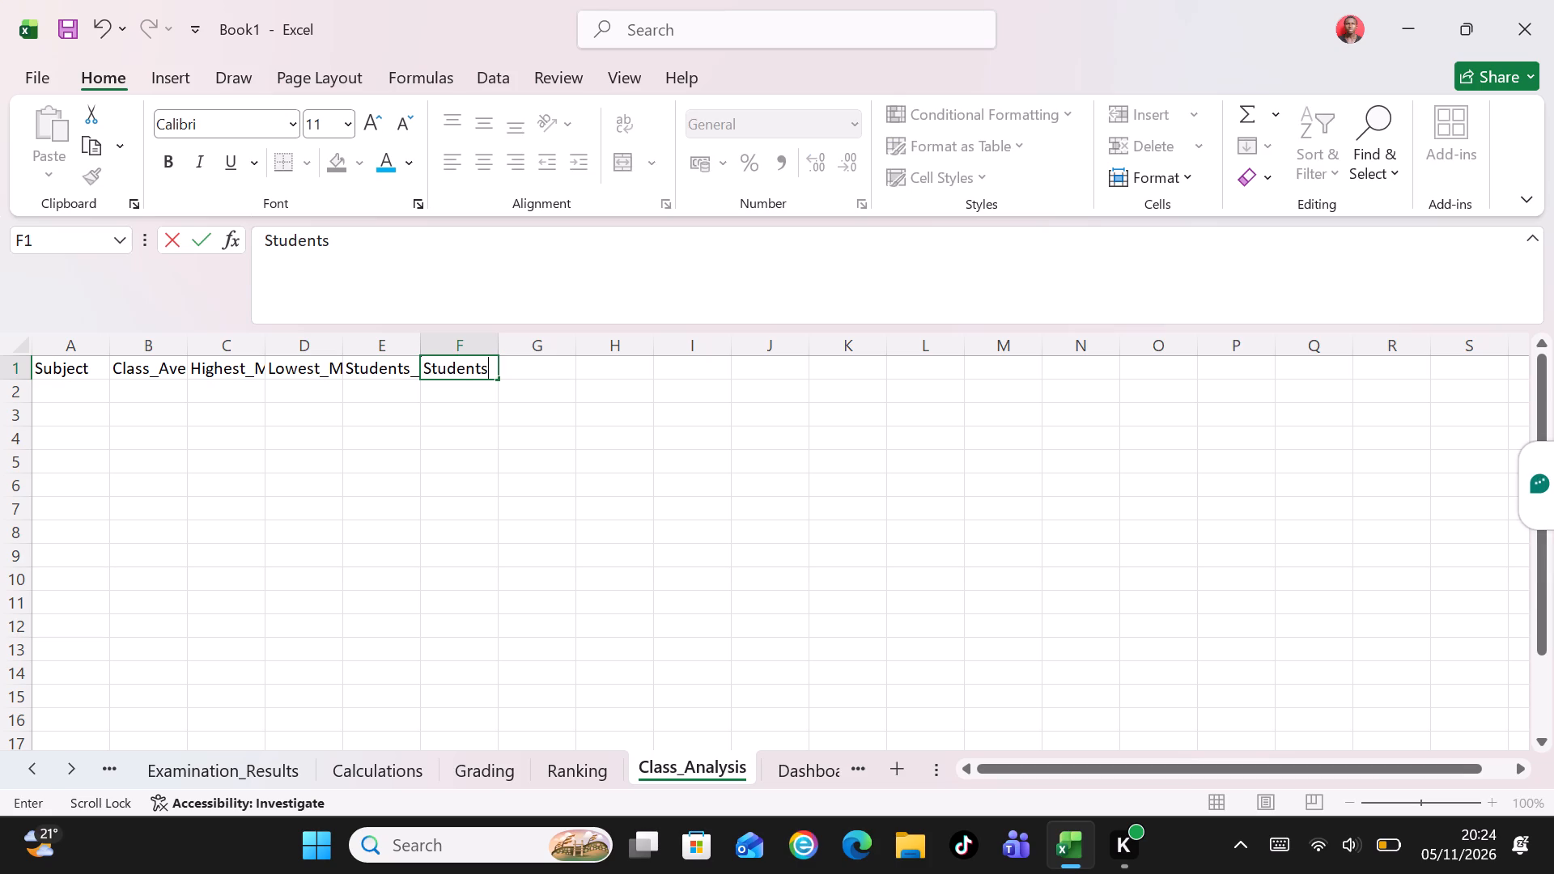
text(Fail)
text(ed)
key(Tab)
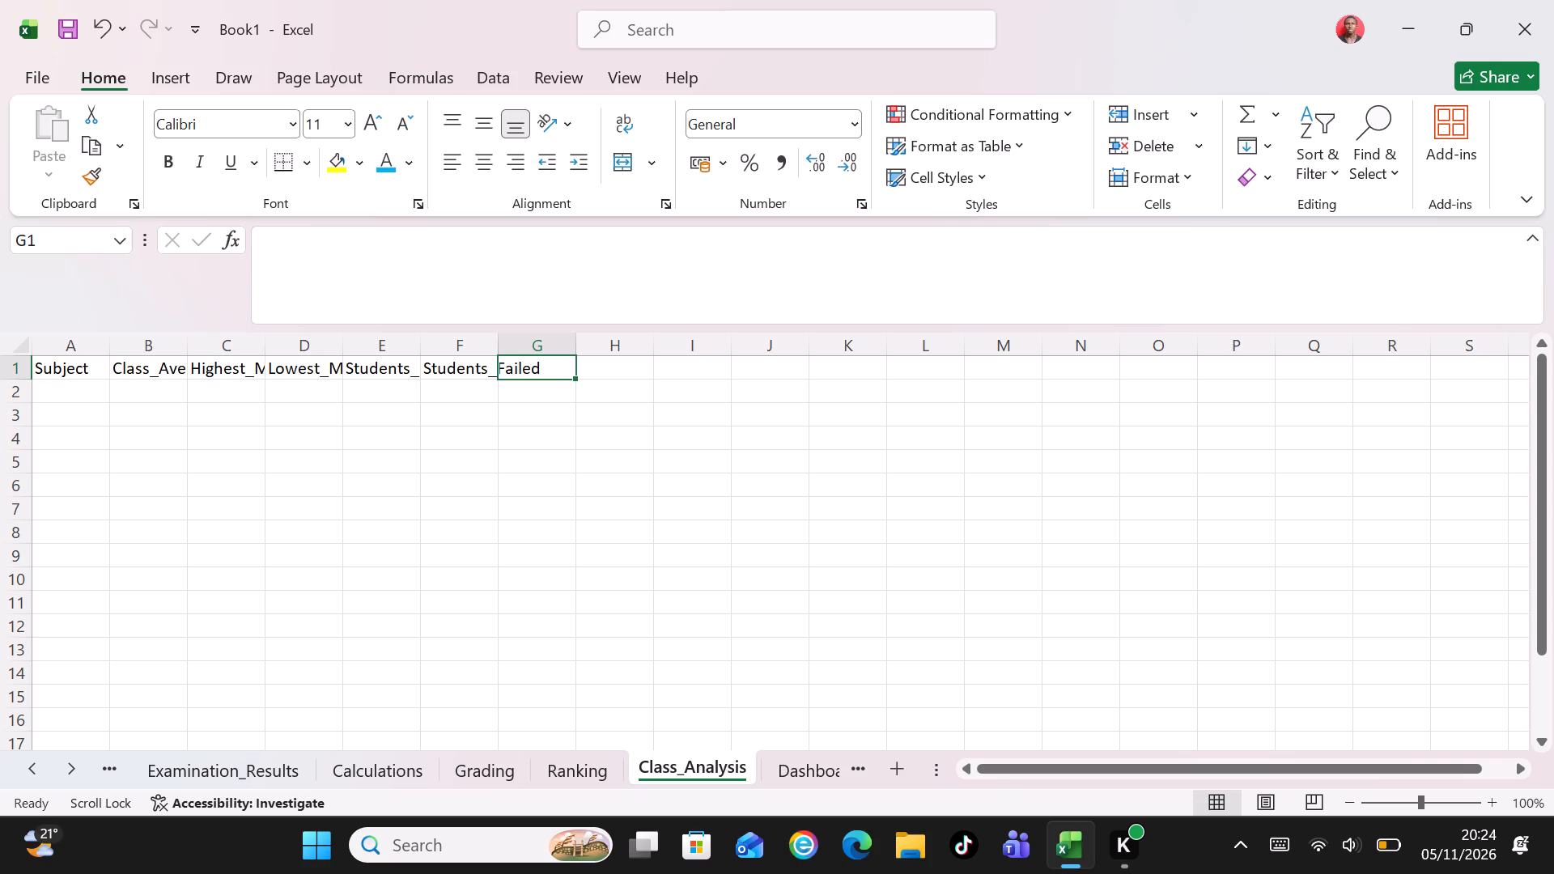
Add the final column heading Pass_Rate in G1 and return to the start of the row below.
key(shift+p)
text(ass)
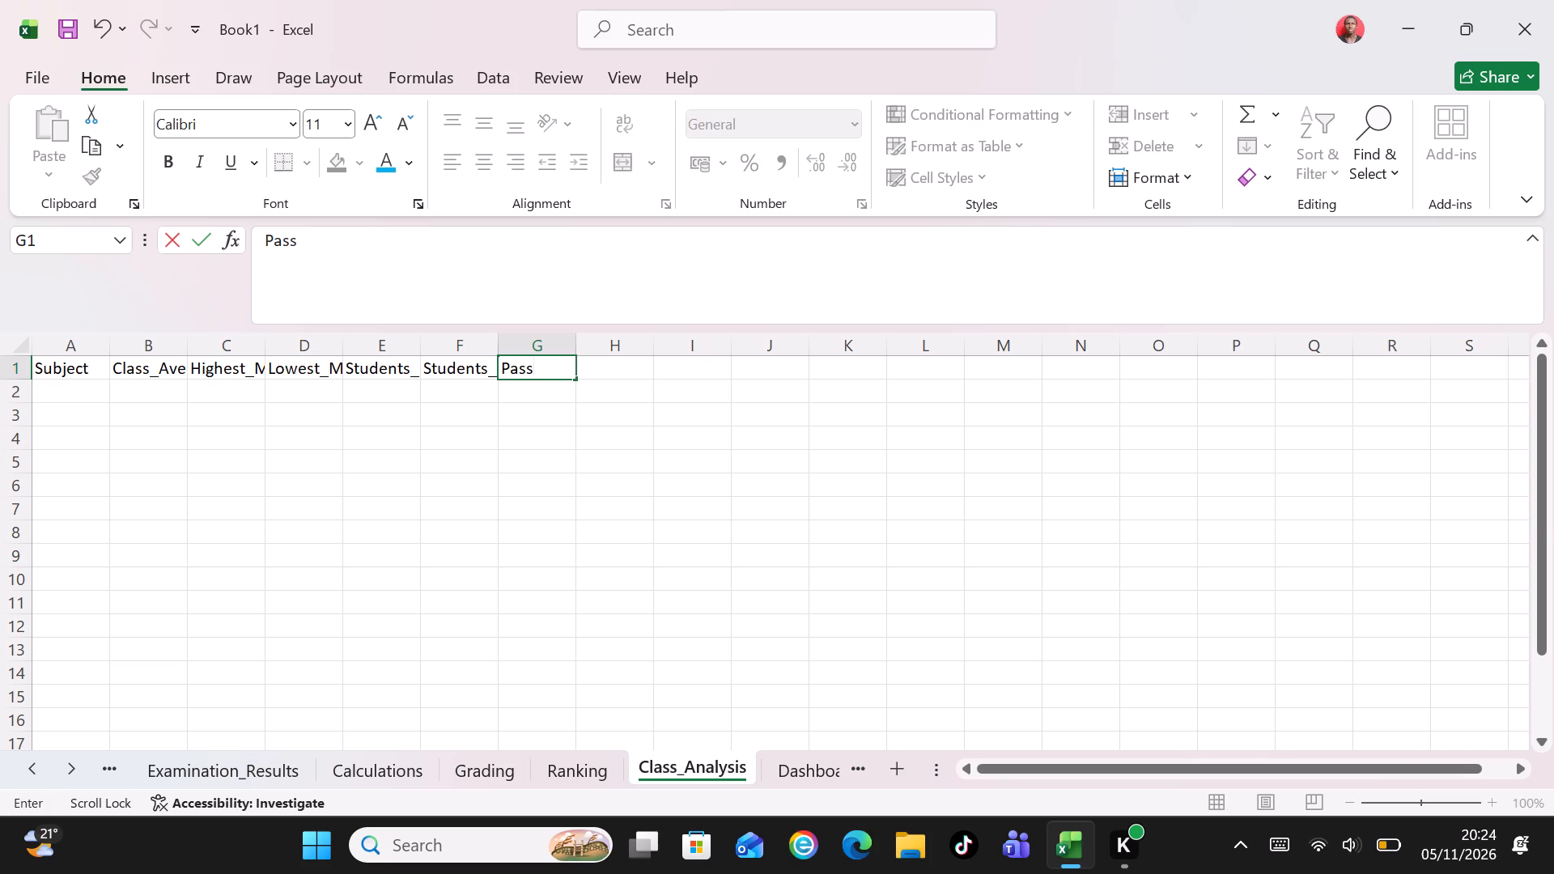
key(shift+underscore)
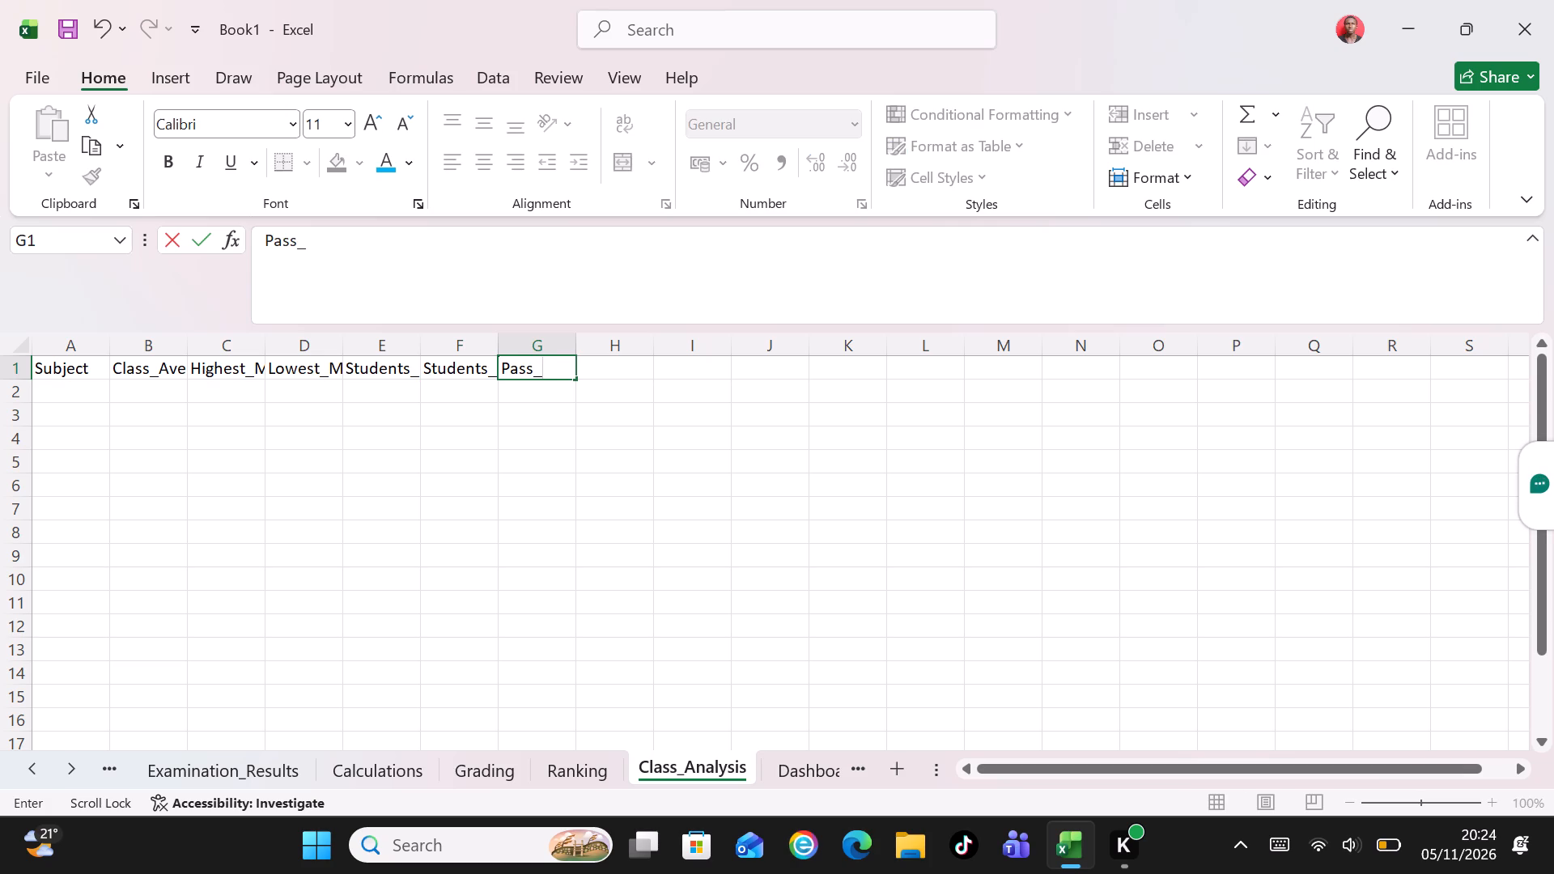
text(Rate)
key(Return)
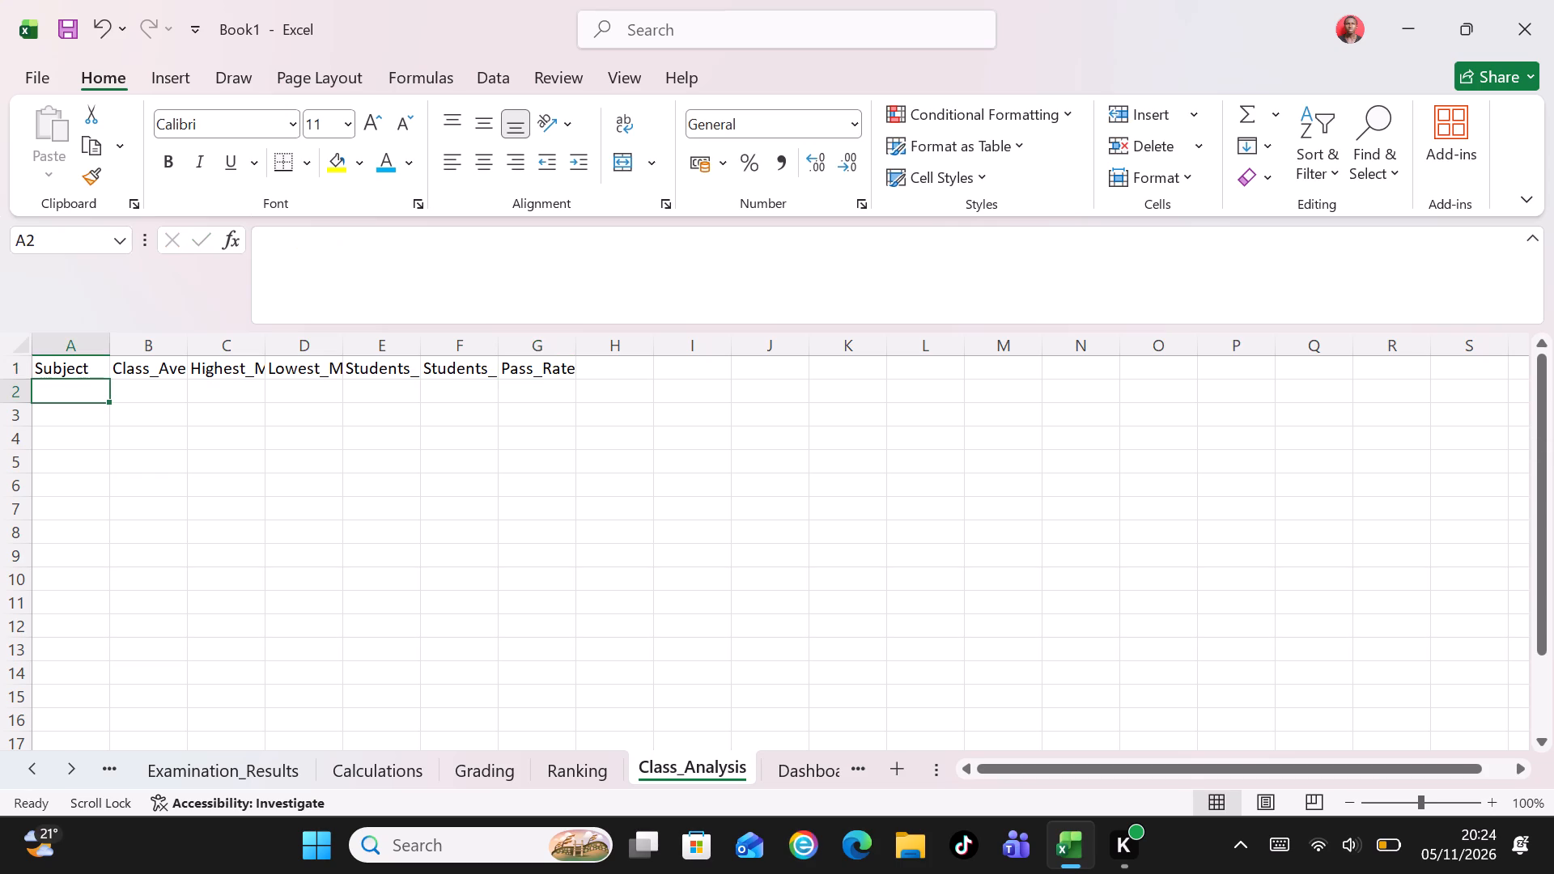
List the subjects Mathematics, English, Kiswahili, Biology, Chemistry, Physics and History down the Subject column in A2 to A8.
text(athematics)
key(Return)
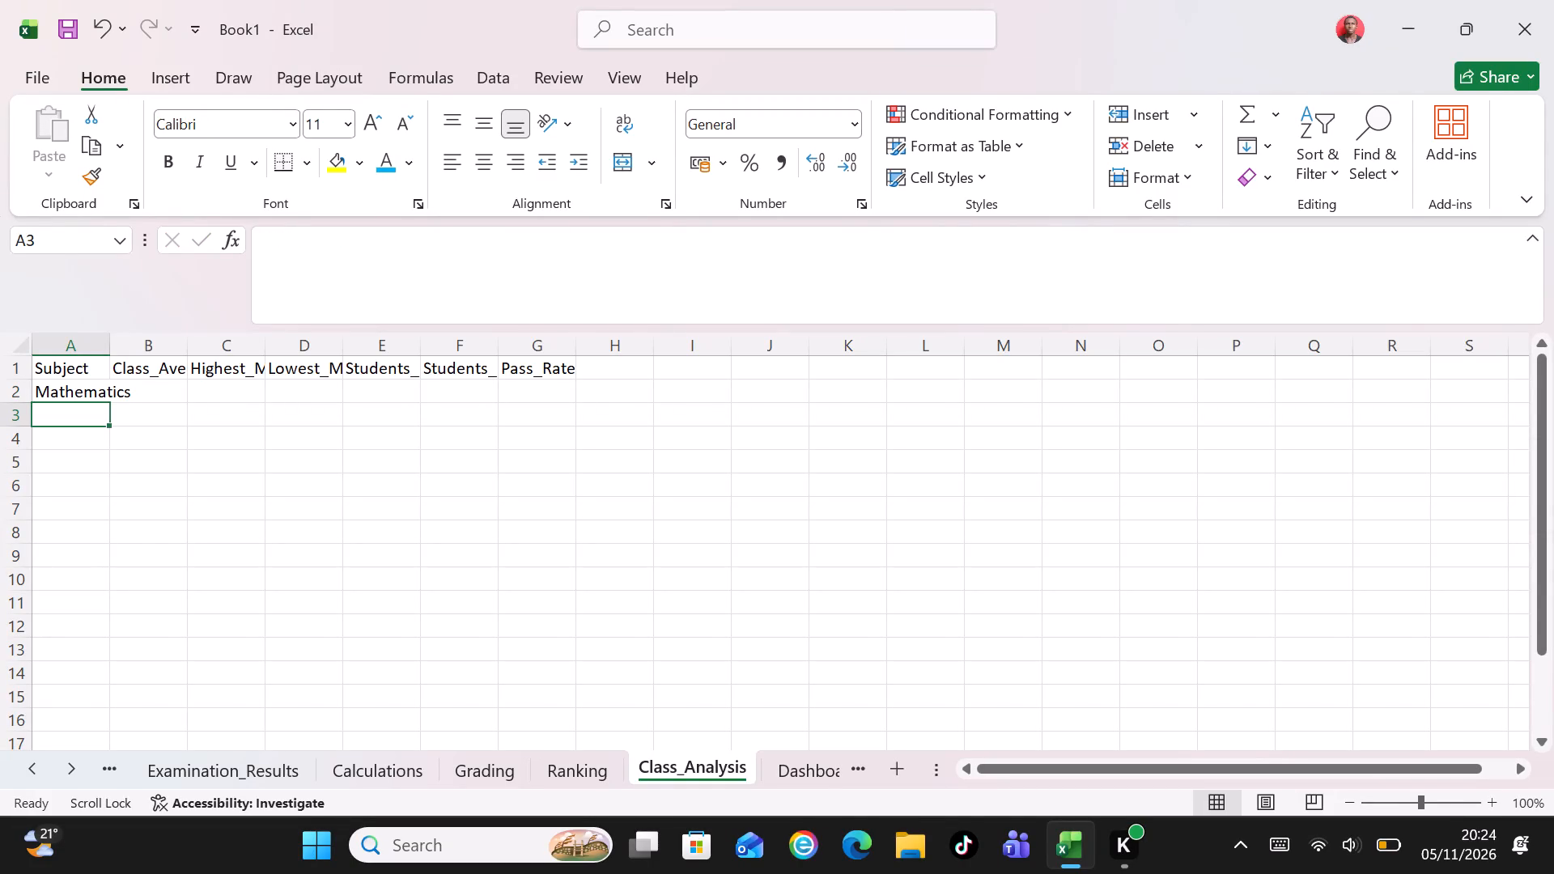
text(English)
key(Return)
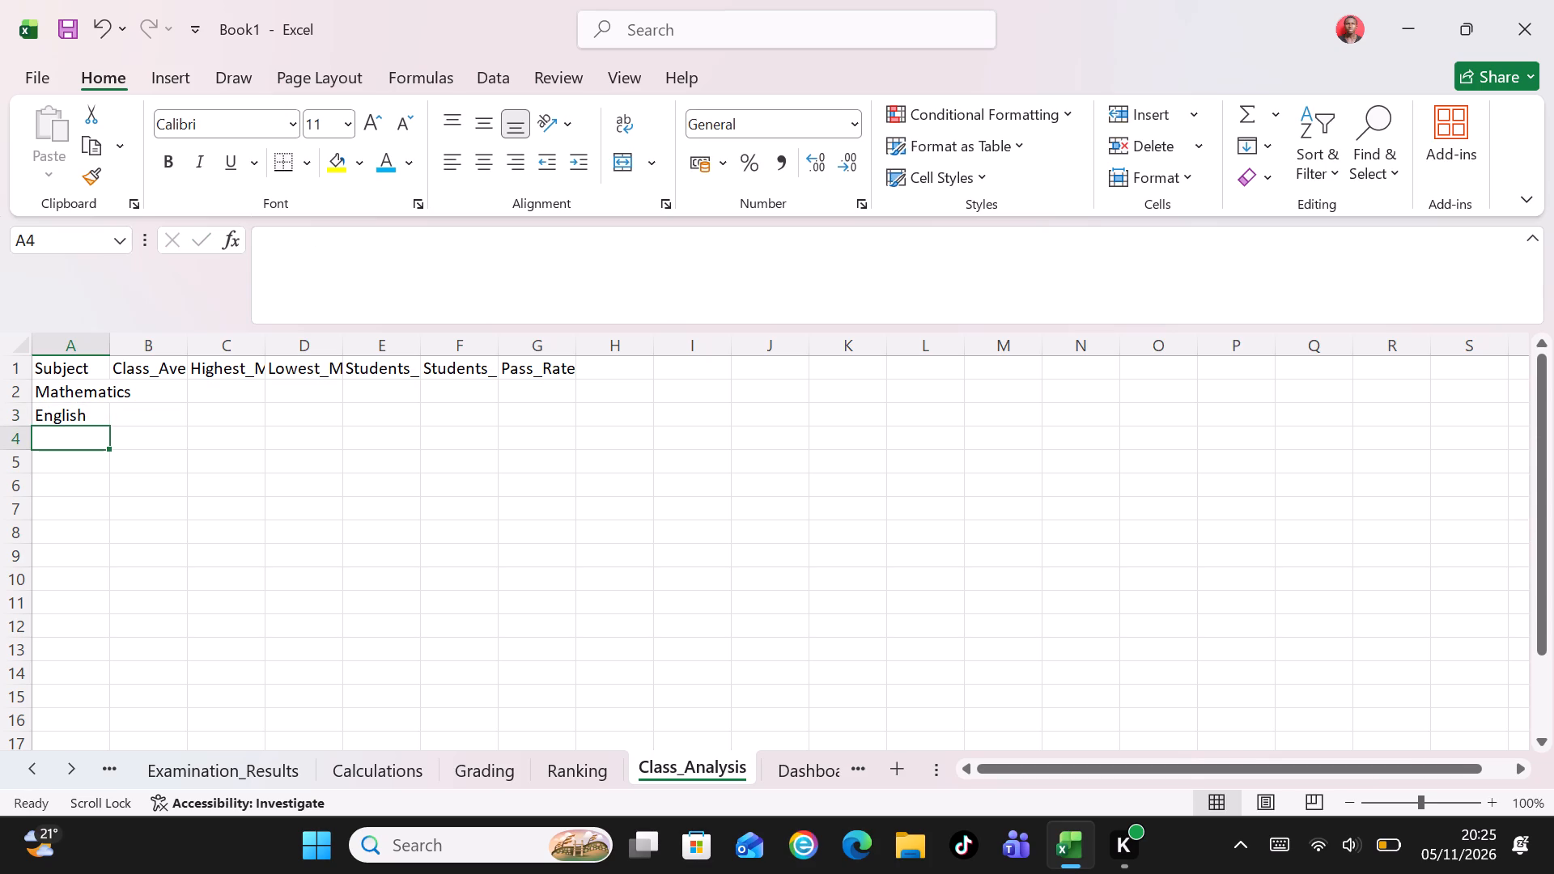
text(Kiswahili)
key(Return)
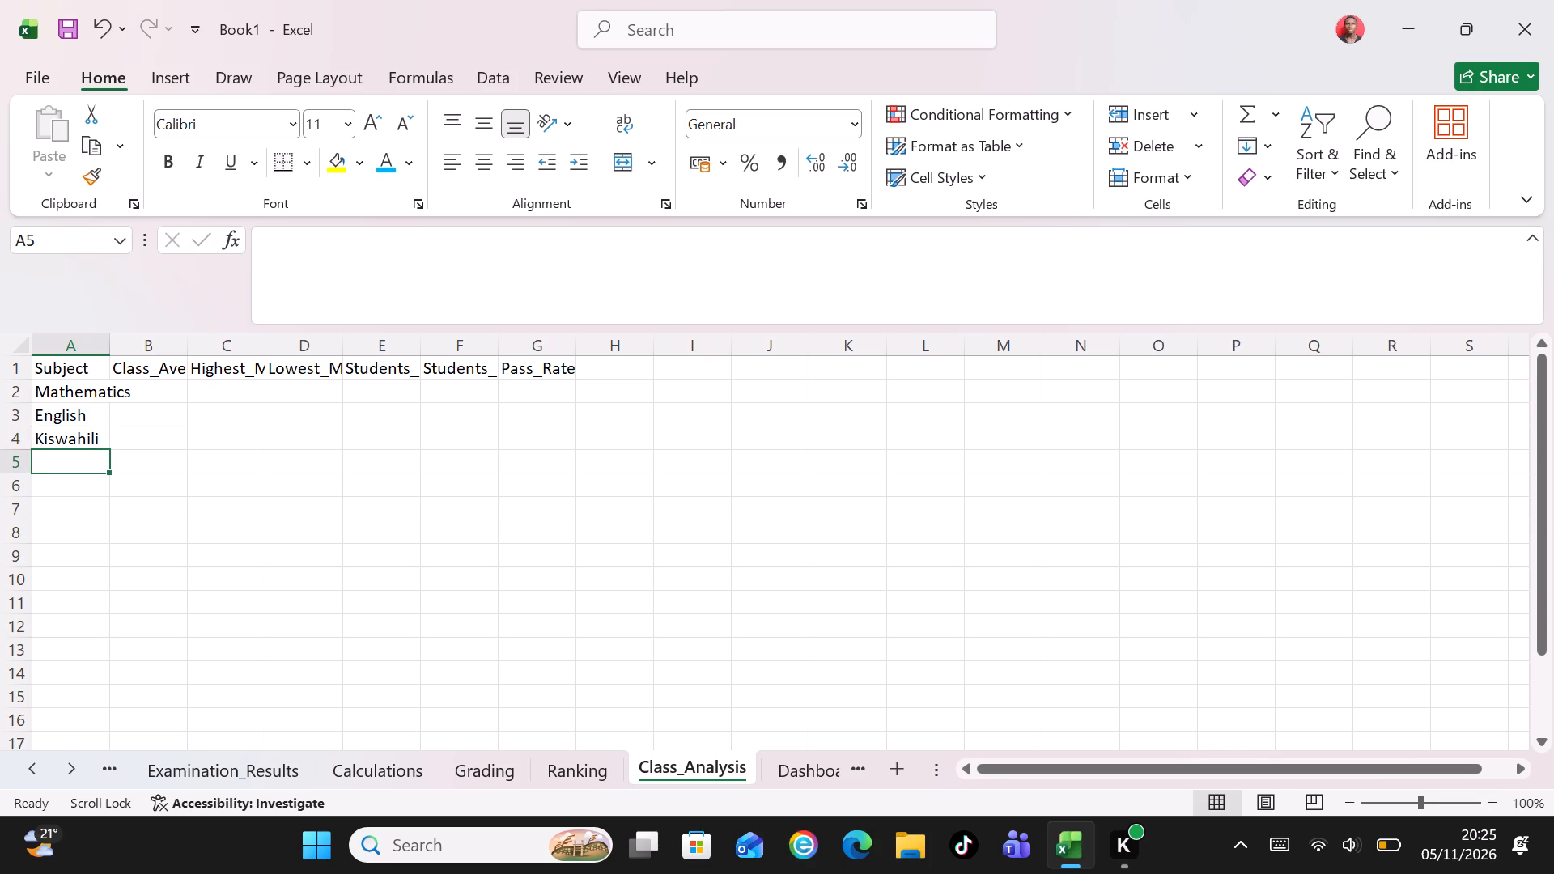
text(Biology)
key(Return)
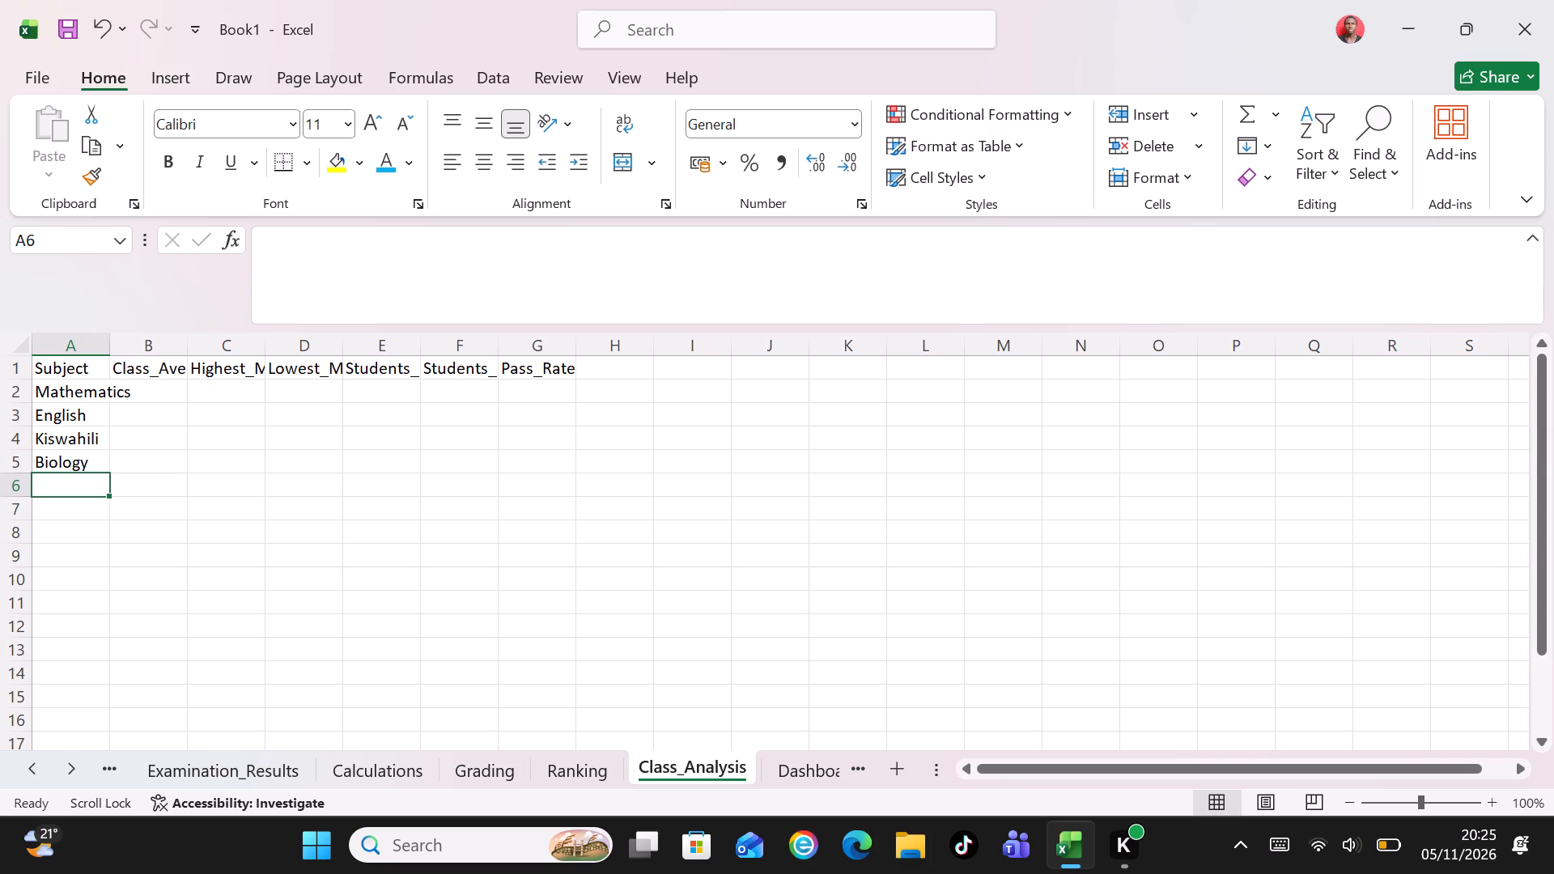
text(Chemistry)
key(Return)
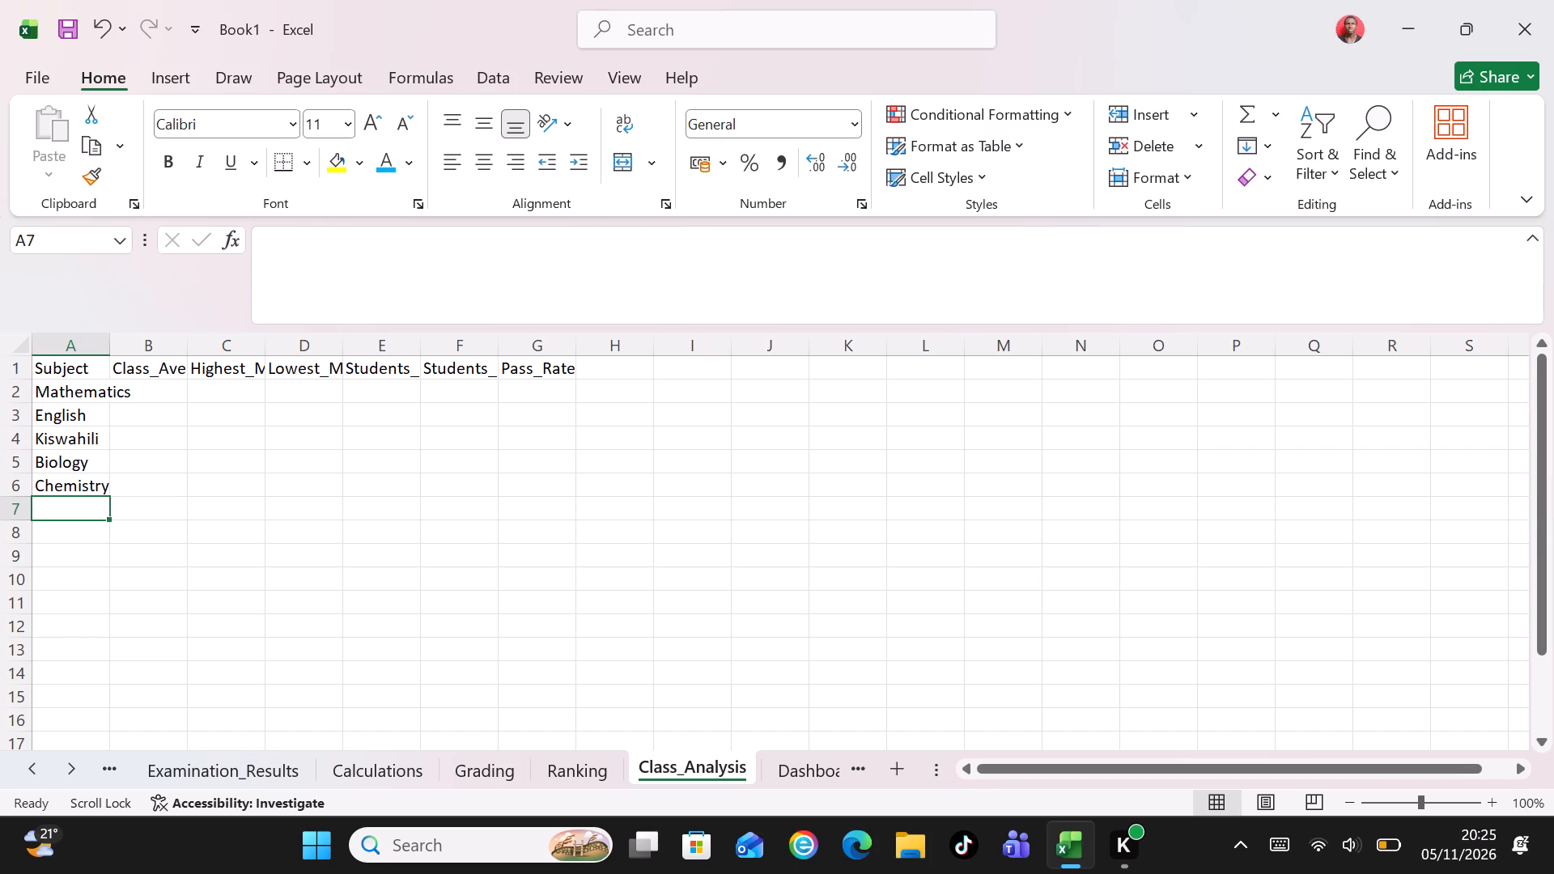
text(Physics)
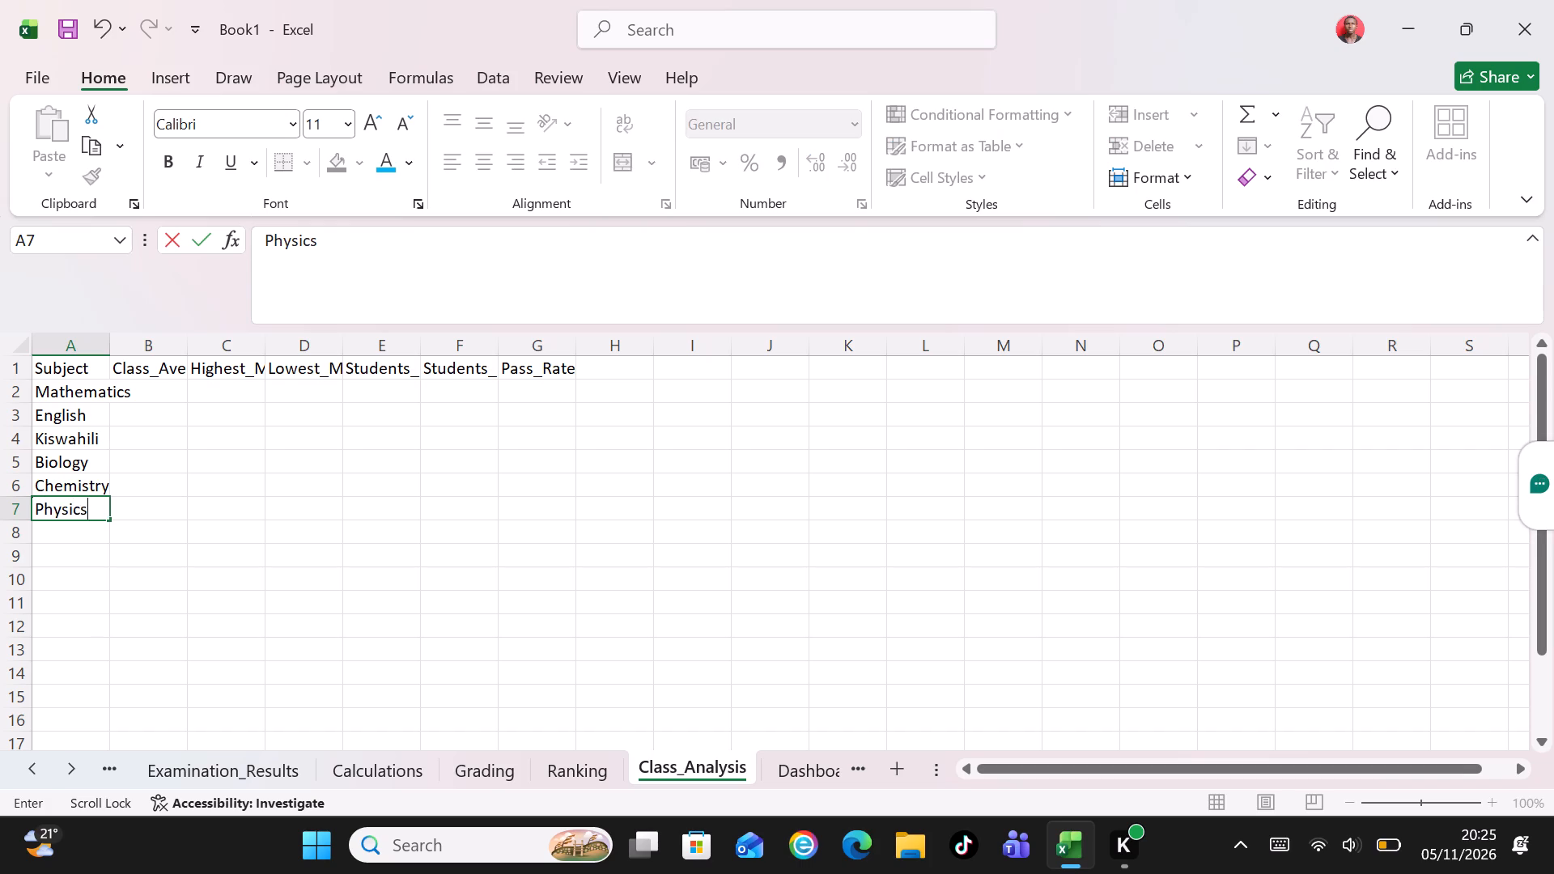
key(Return)
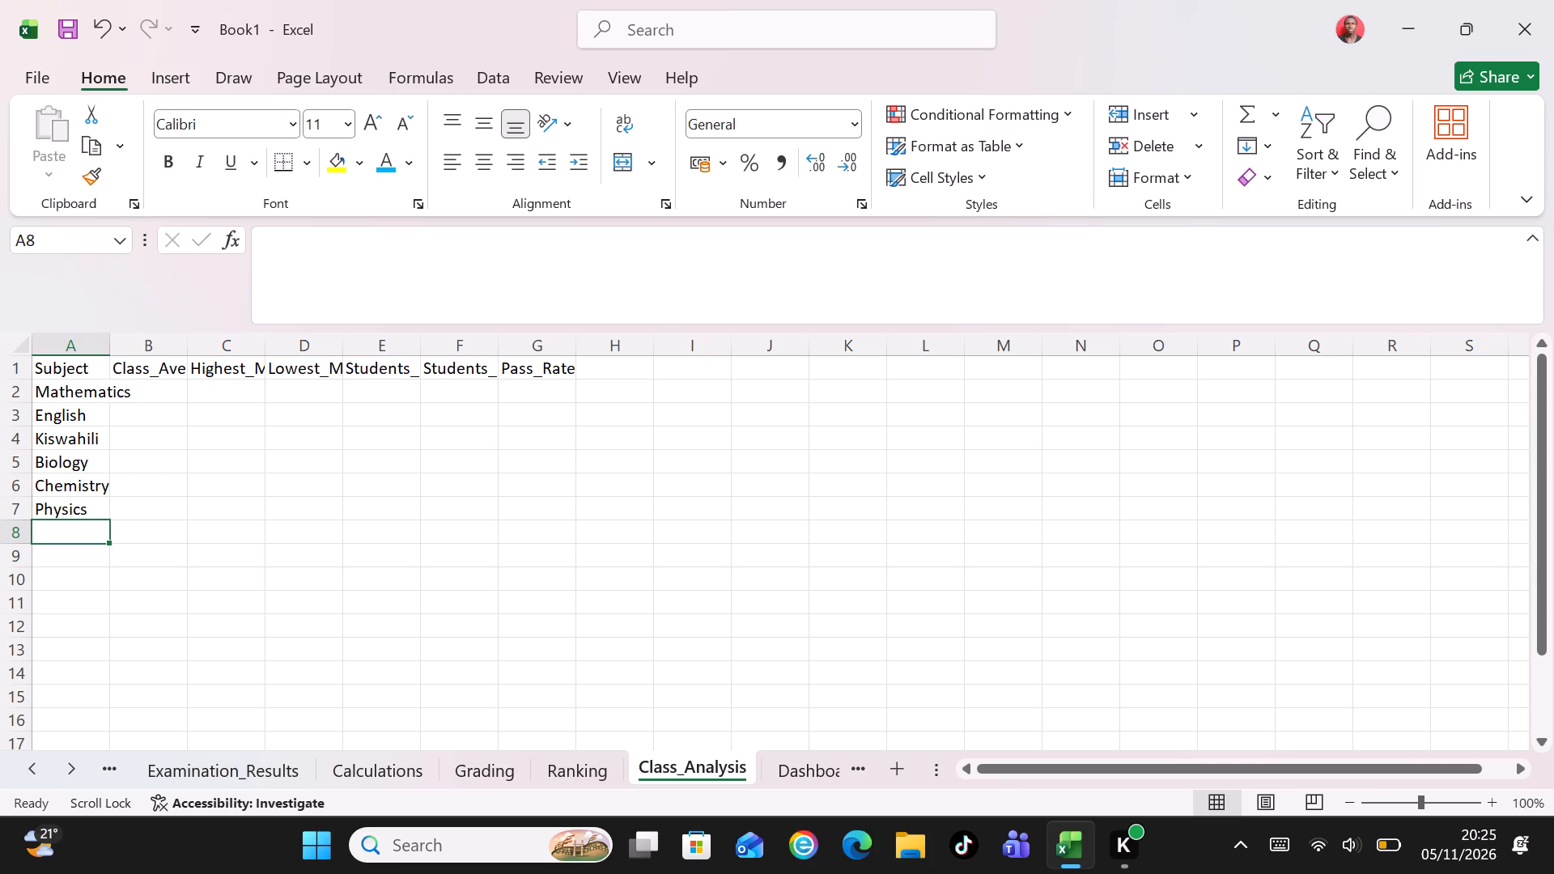
text(History)
key(Return)
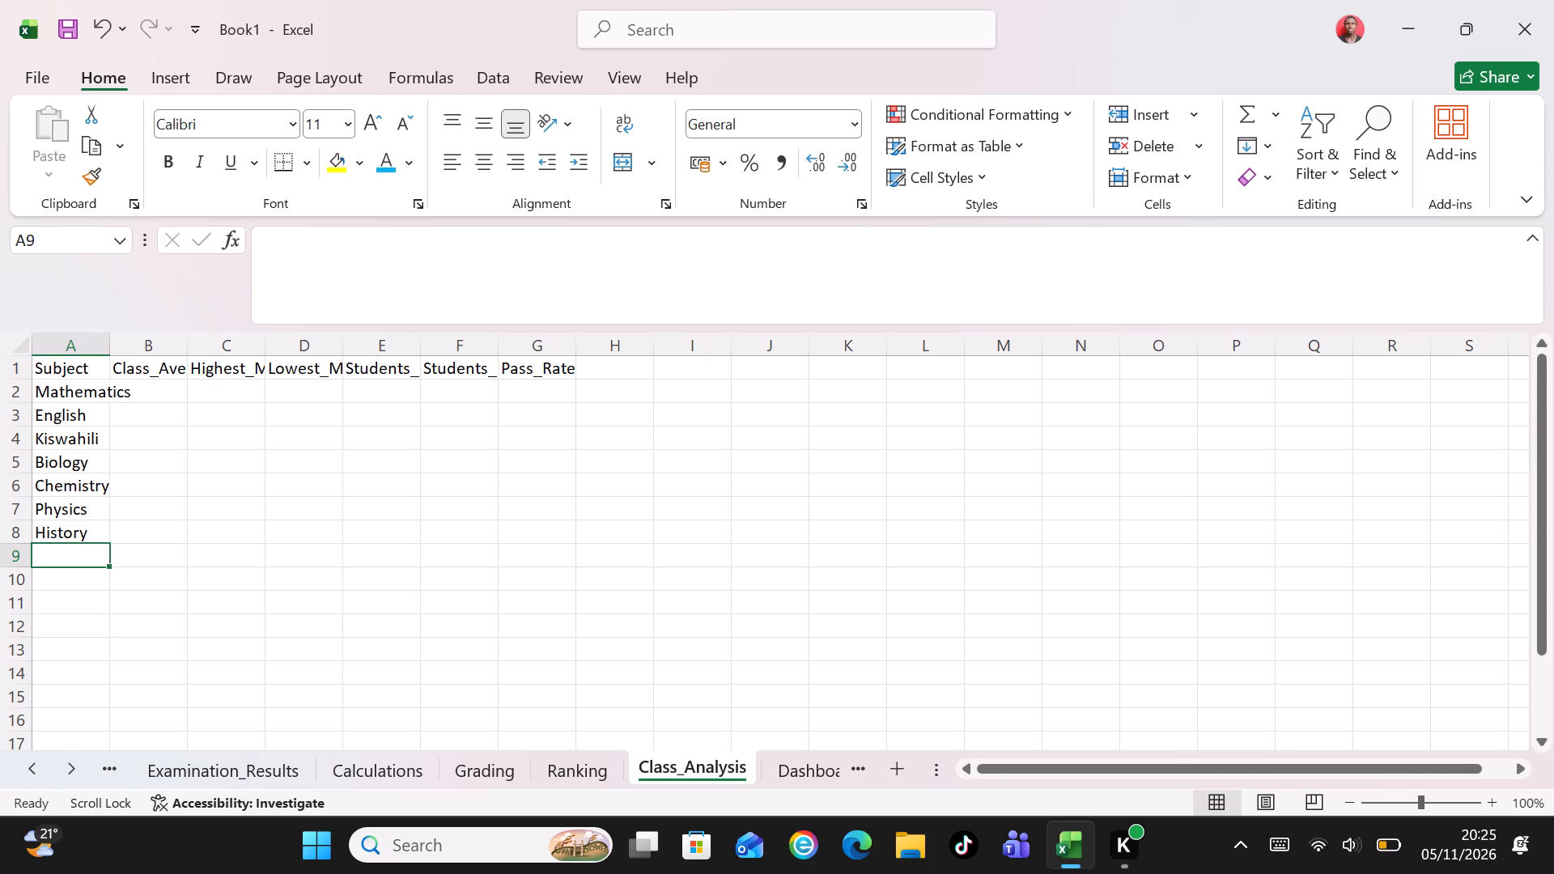
Add Geography as the last subject in A9.
text(Geography)
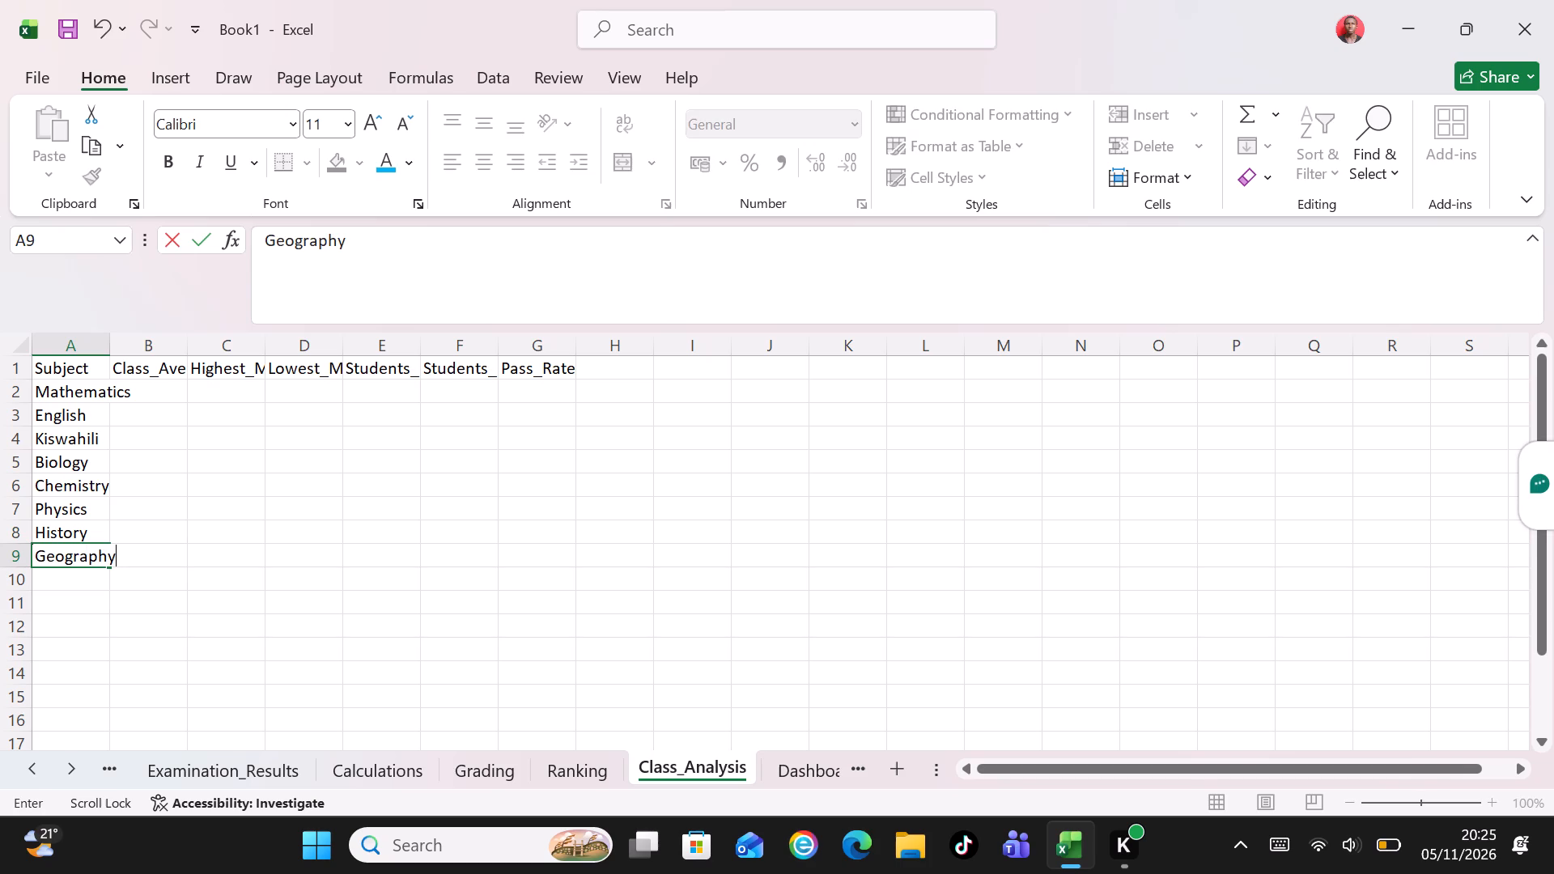
Calculate the Mathematics class average in B2 with =AVERAGE(INDEX(Examination_Results!$C$2:$J$46,0,ROWS($A$2:A2))).
click(148, 384)
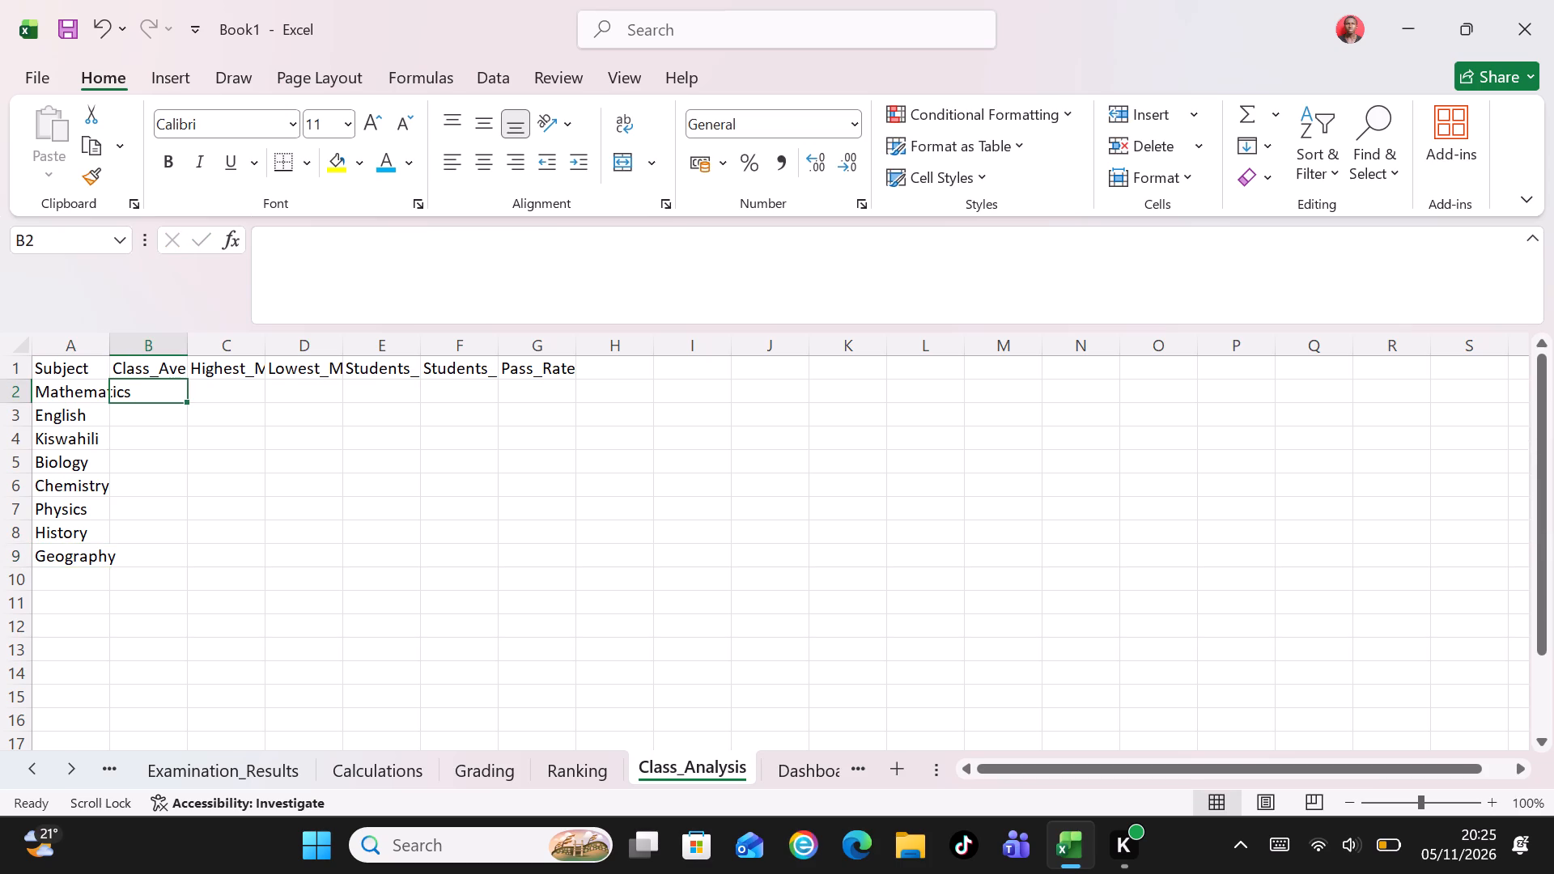
key(equal)
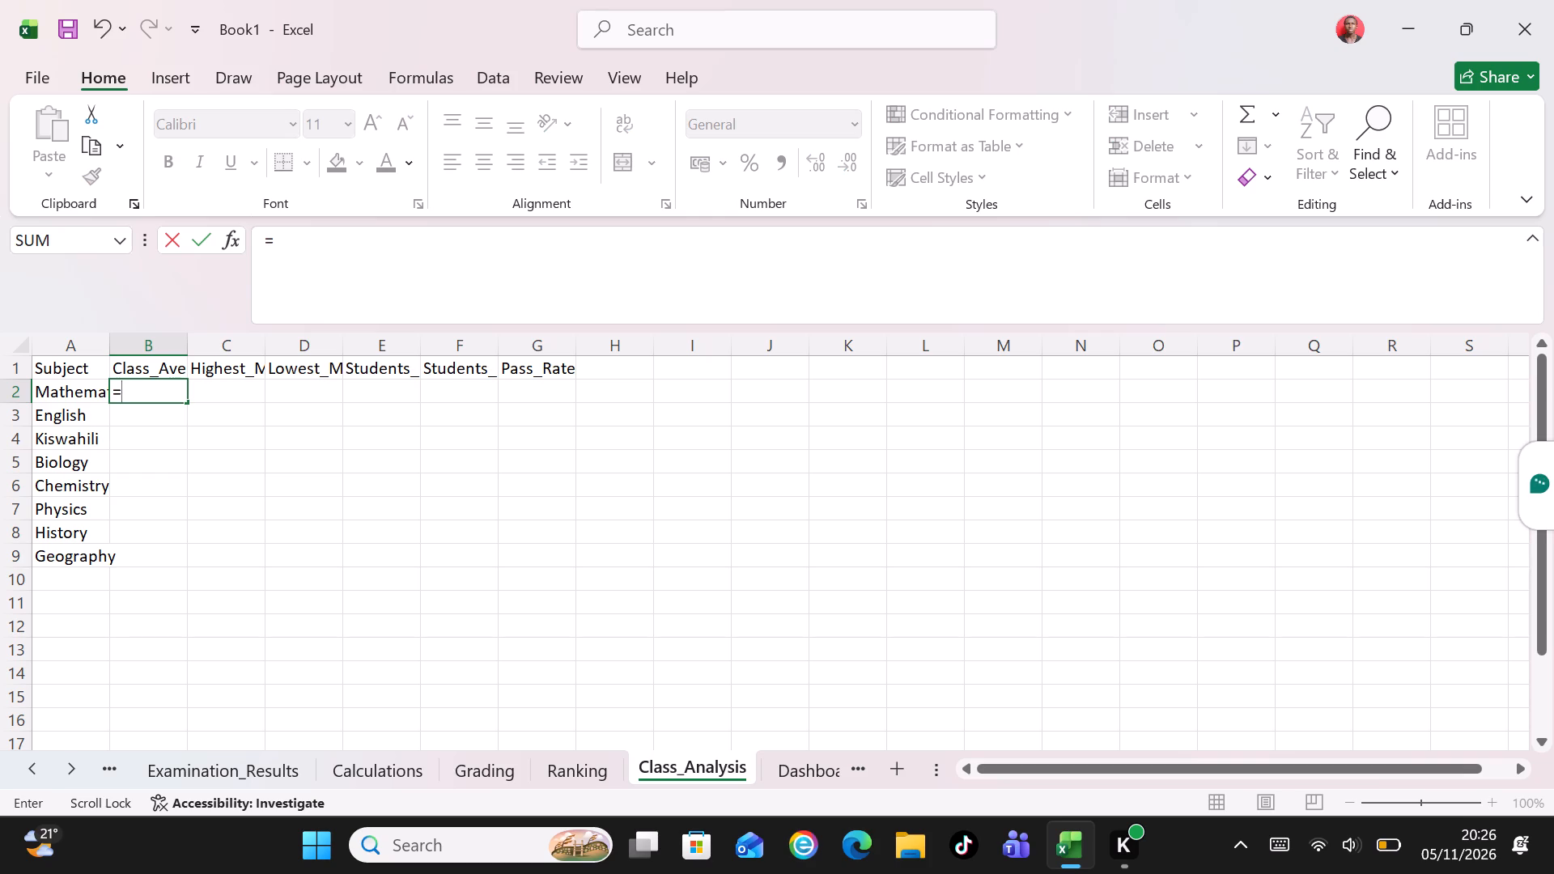
text(AVERAGE)
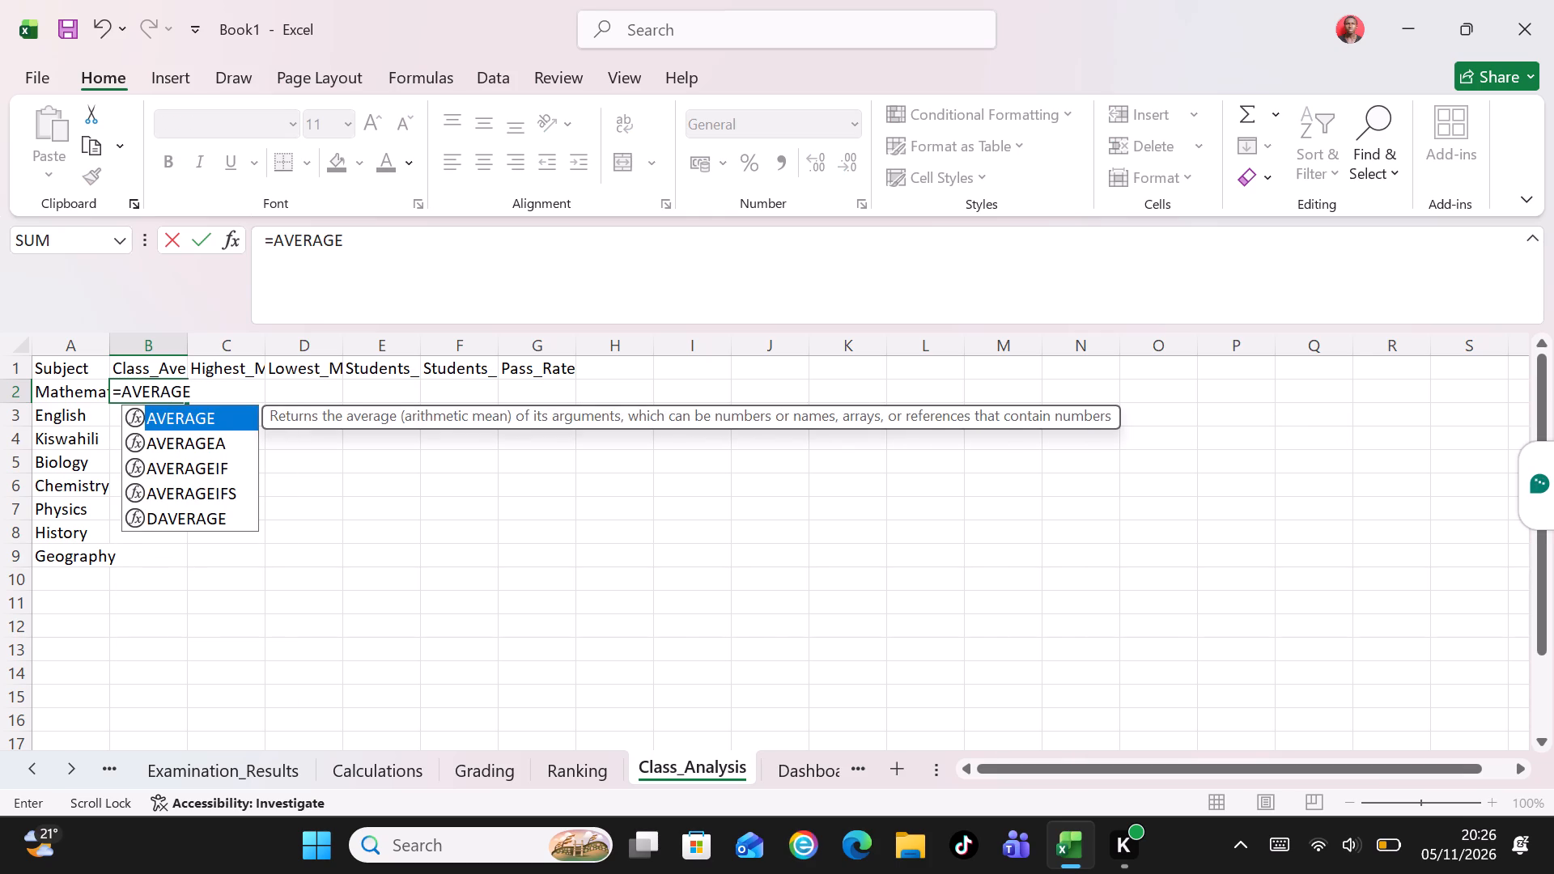
key(shift+parenleft)
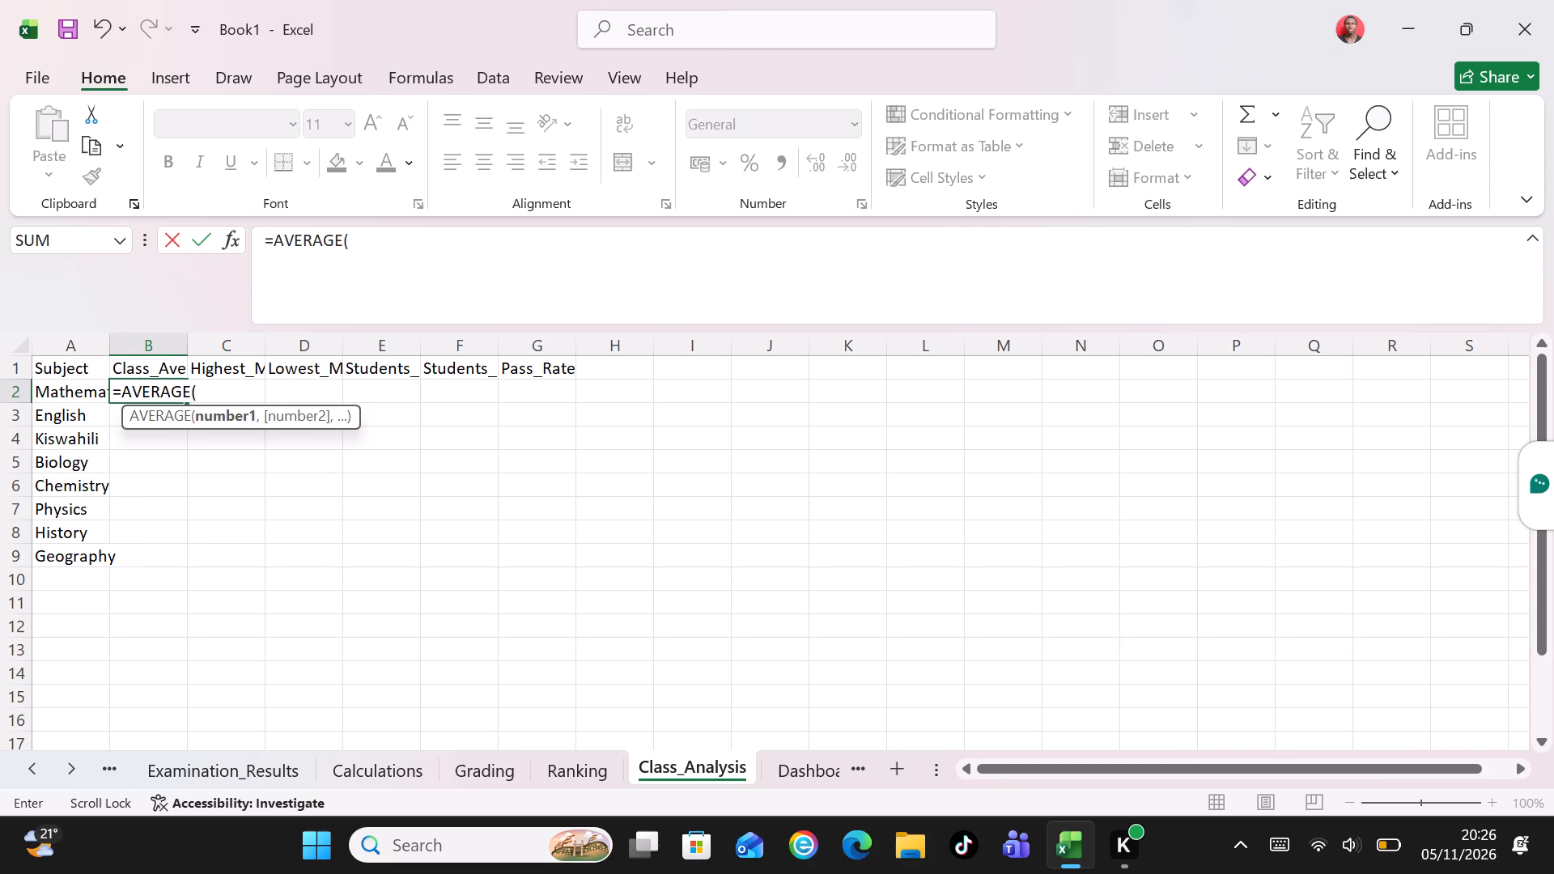
text(IN)
text(DEX)
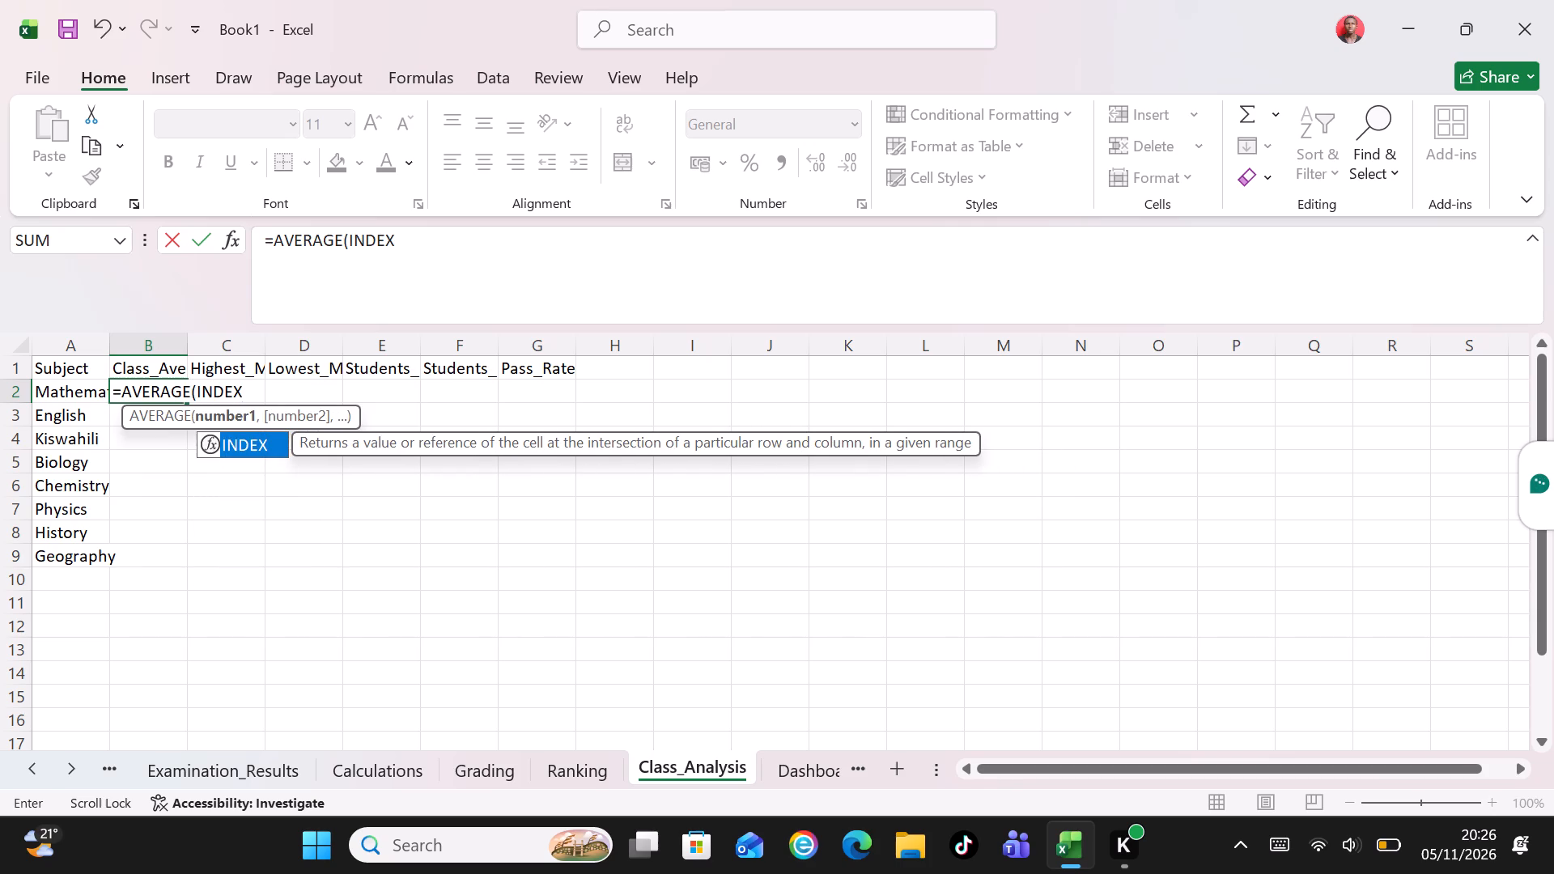
key(shift+parenleft)
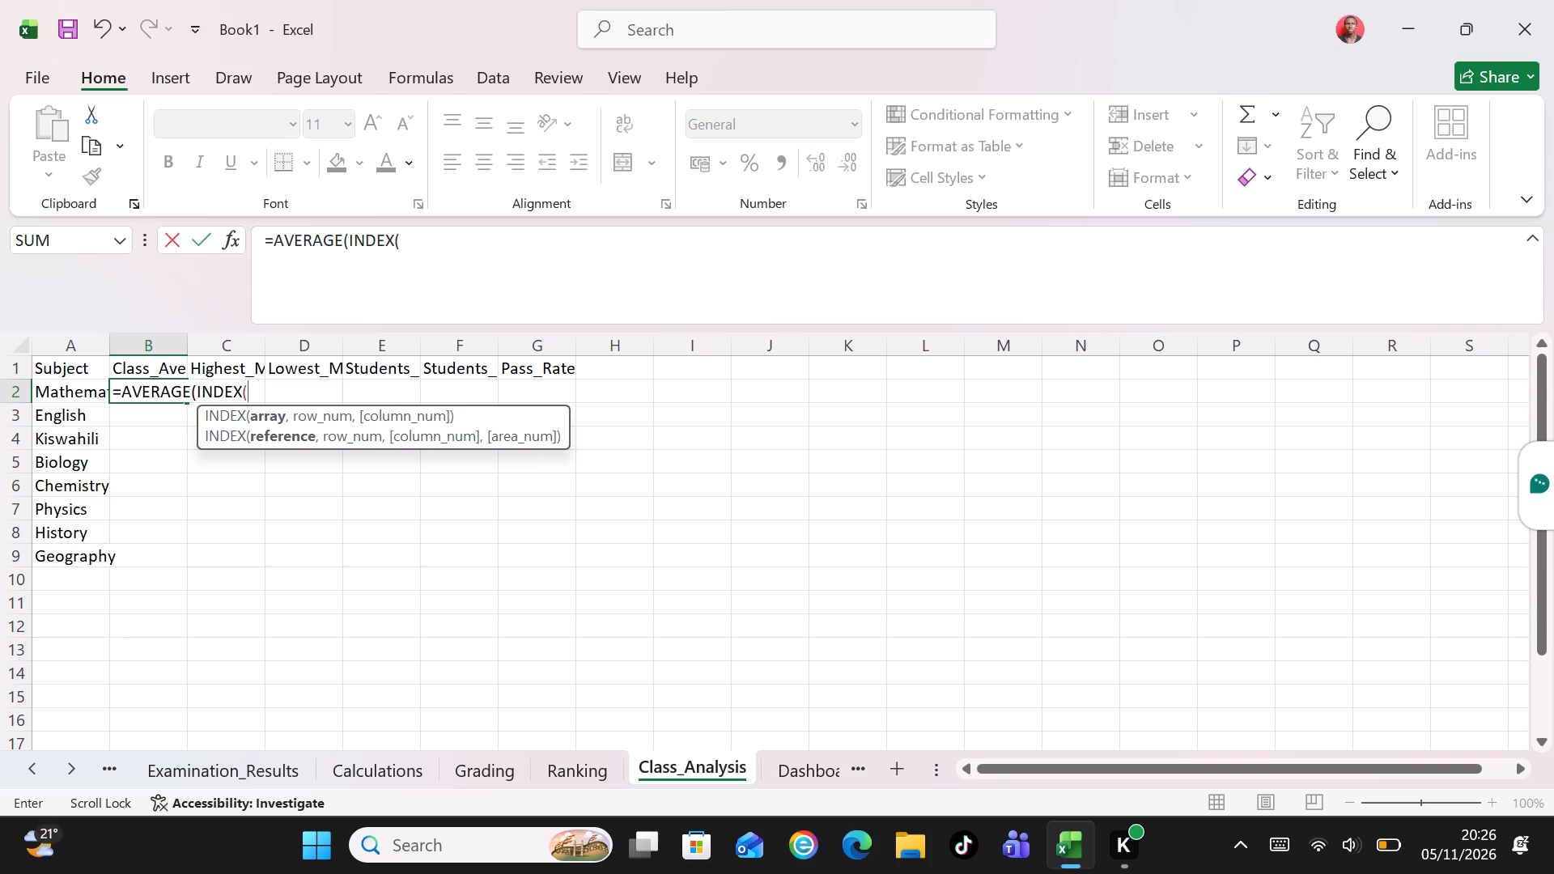
key(e)
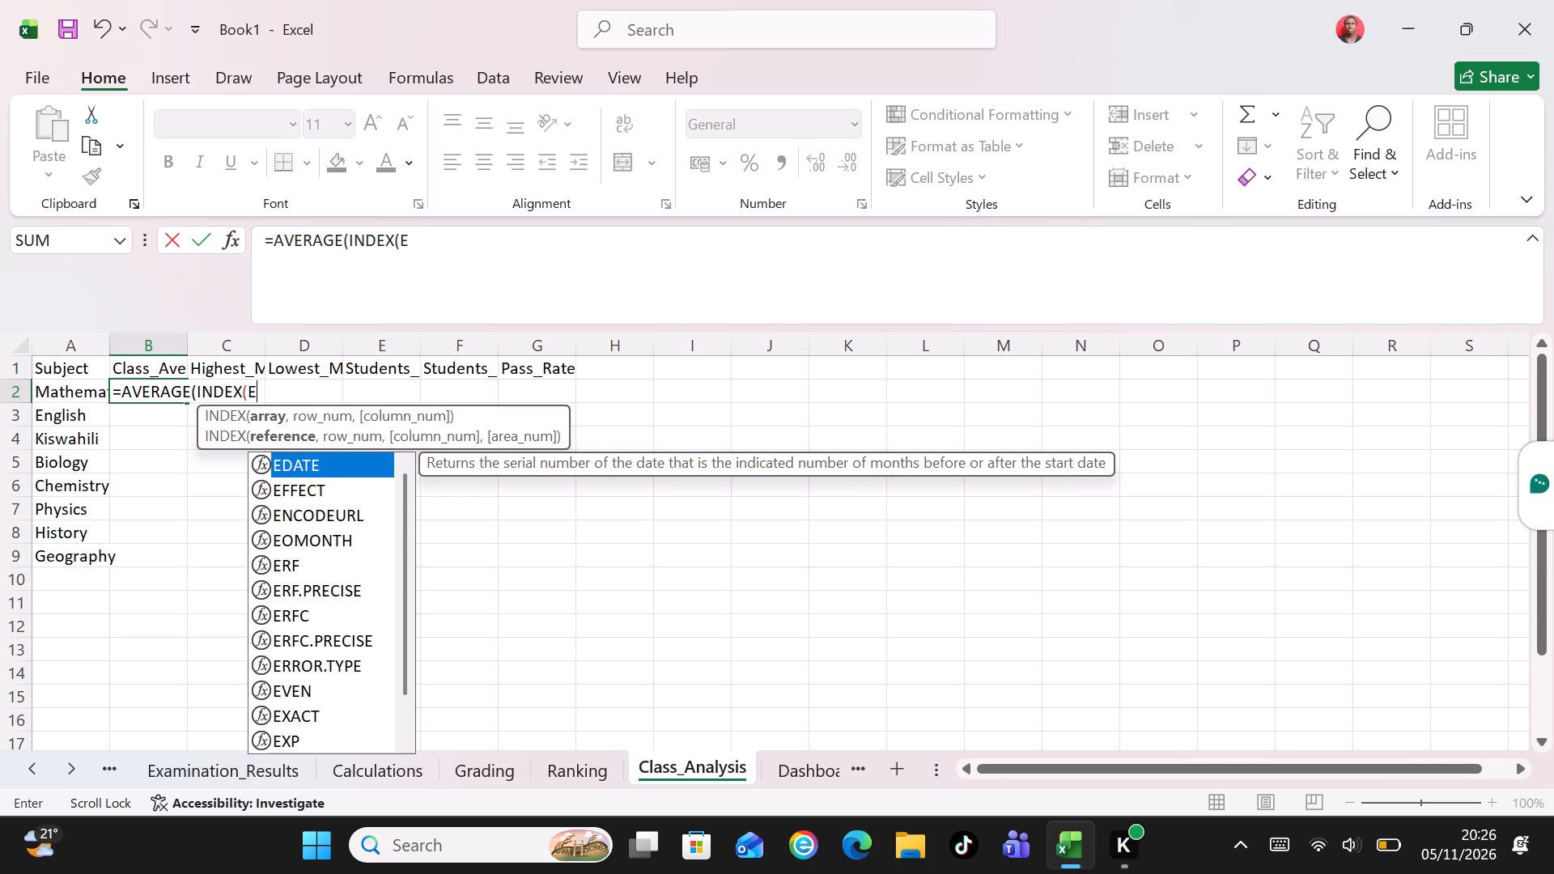
text(xamination)
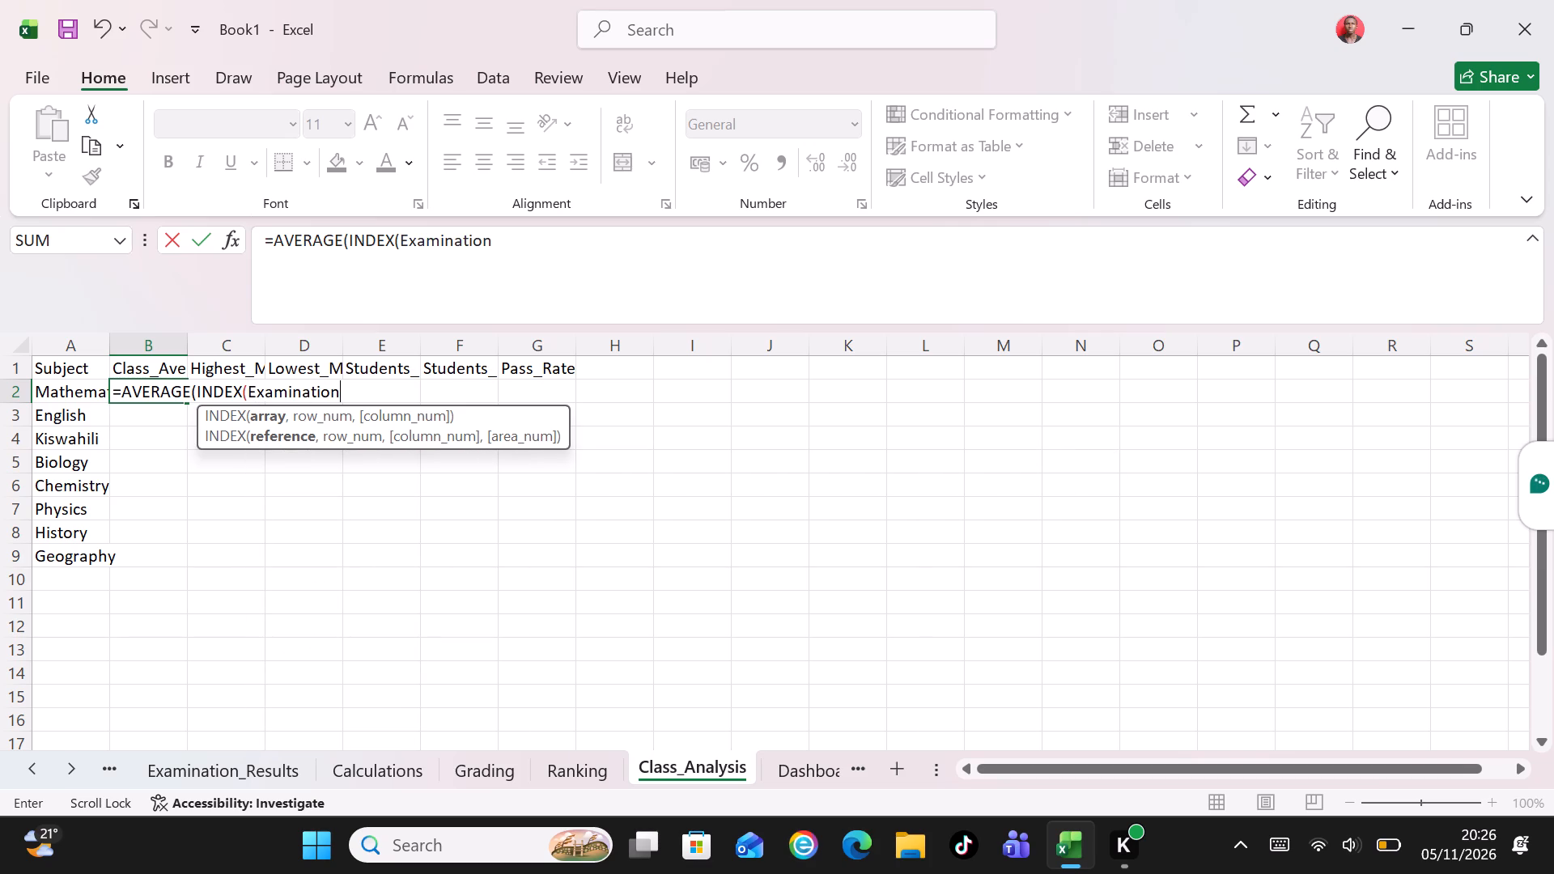
key(shift+underscore)
key(shift+r)
text(esults)
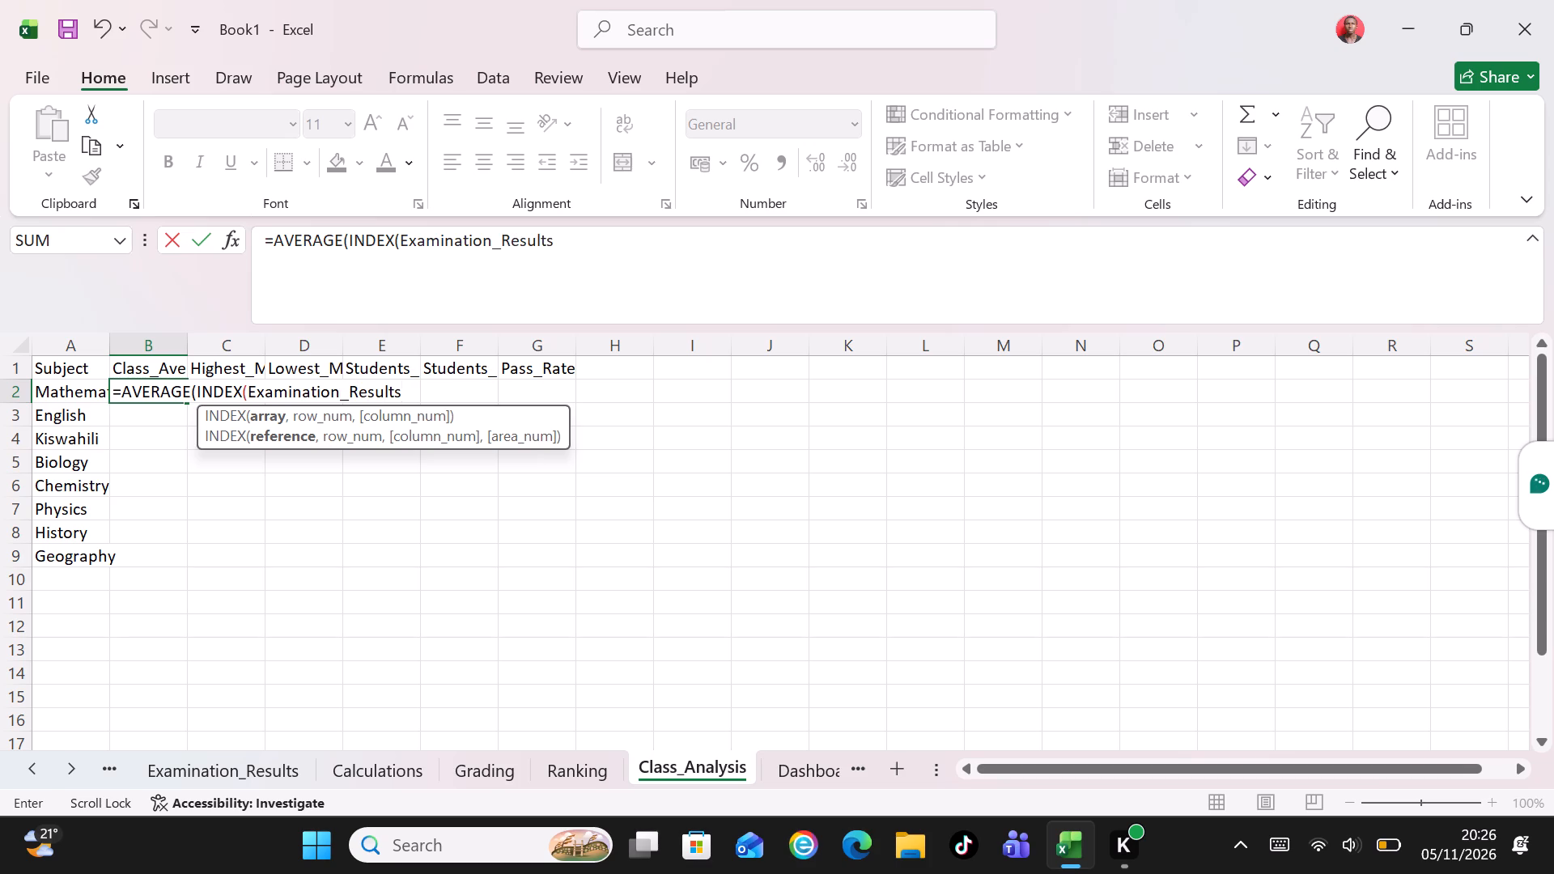
key(shift+exclam)
key(shift+dollar)
key(c)
key(shift+dollar)
key(BackSpace)
key(BackSpace)
key(c)
key(shift+dollar)
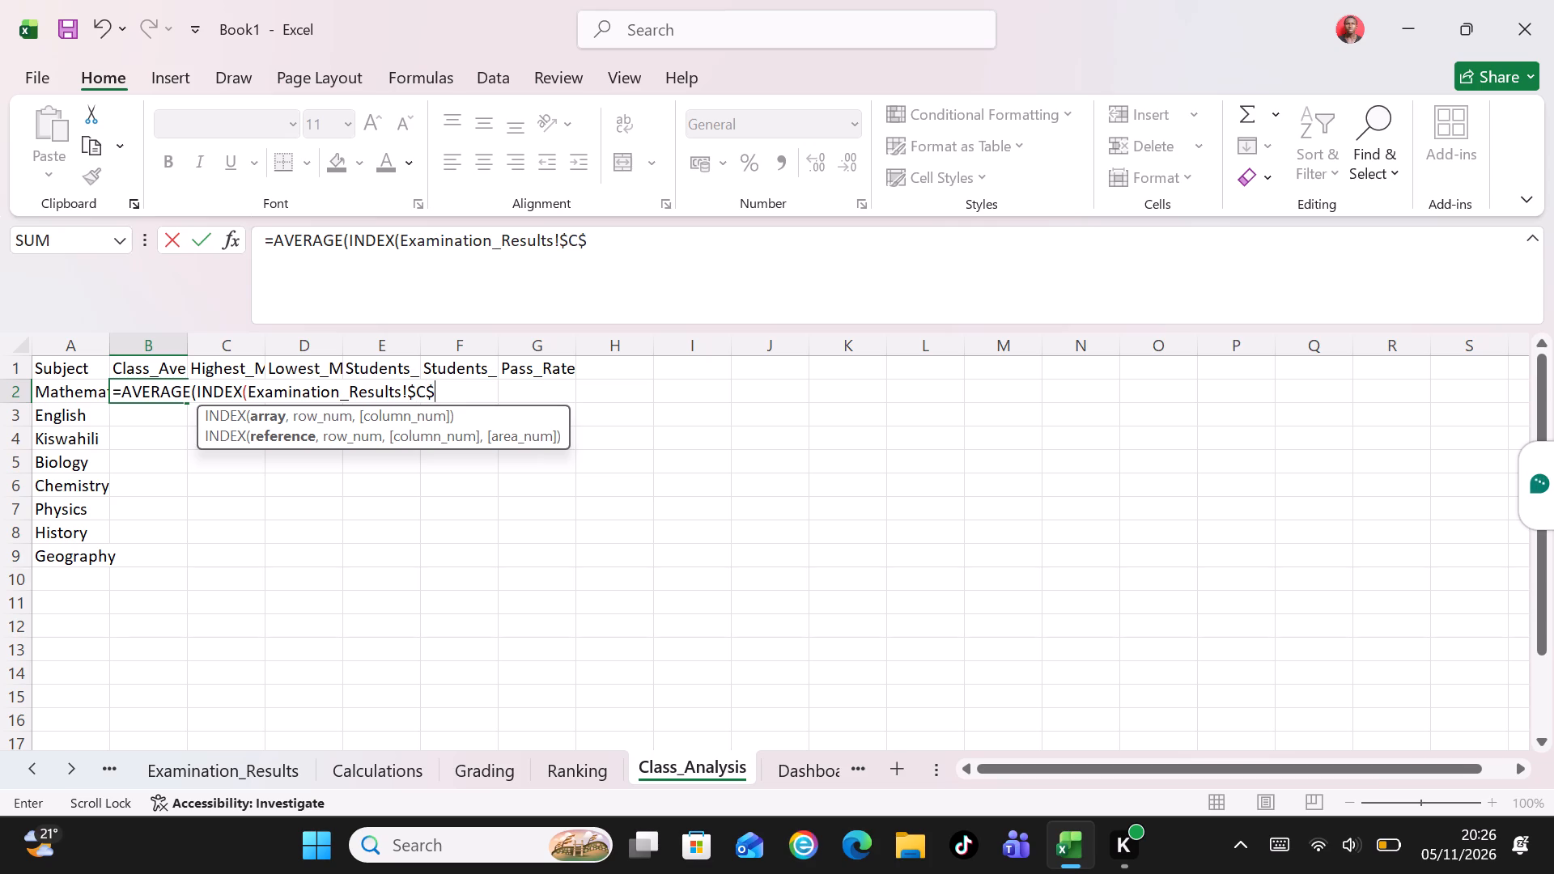
key(2)
key(shift+colon)
key(shift+dollar)
key(j)
key(shift+dollar)
text(46)
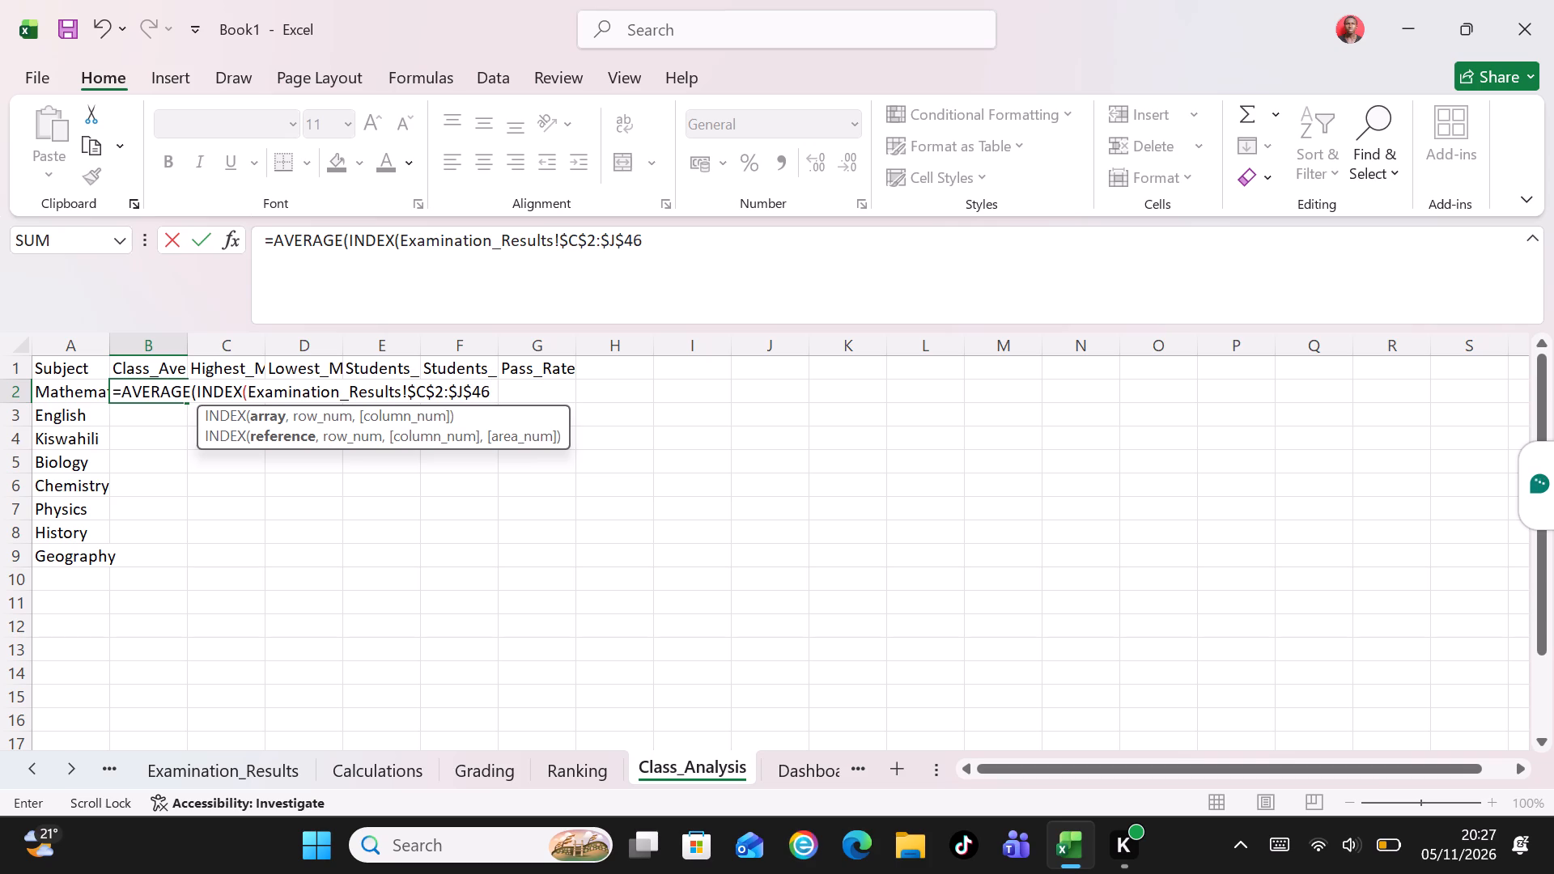
text(,0,)
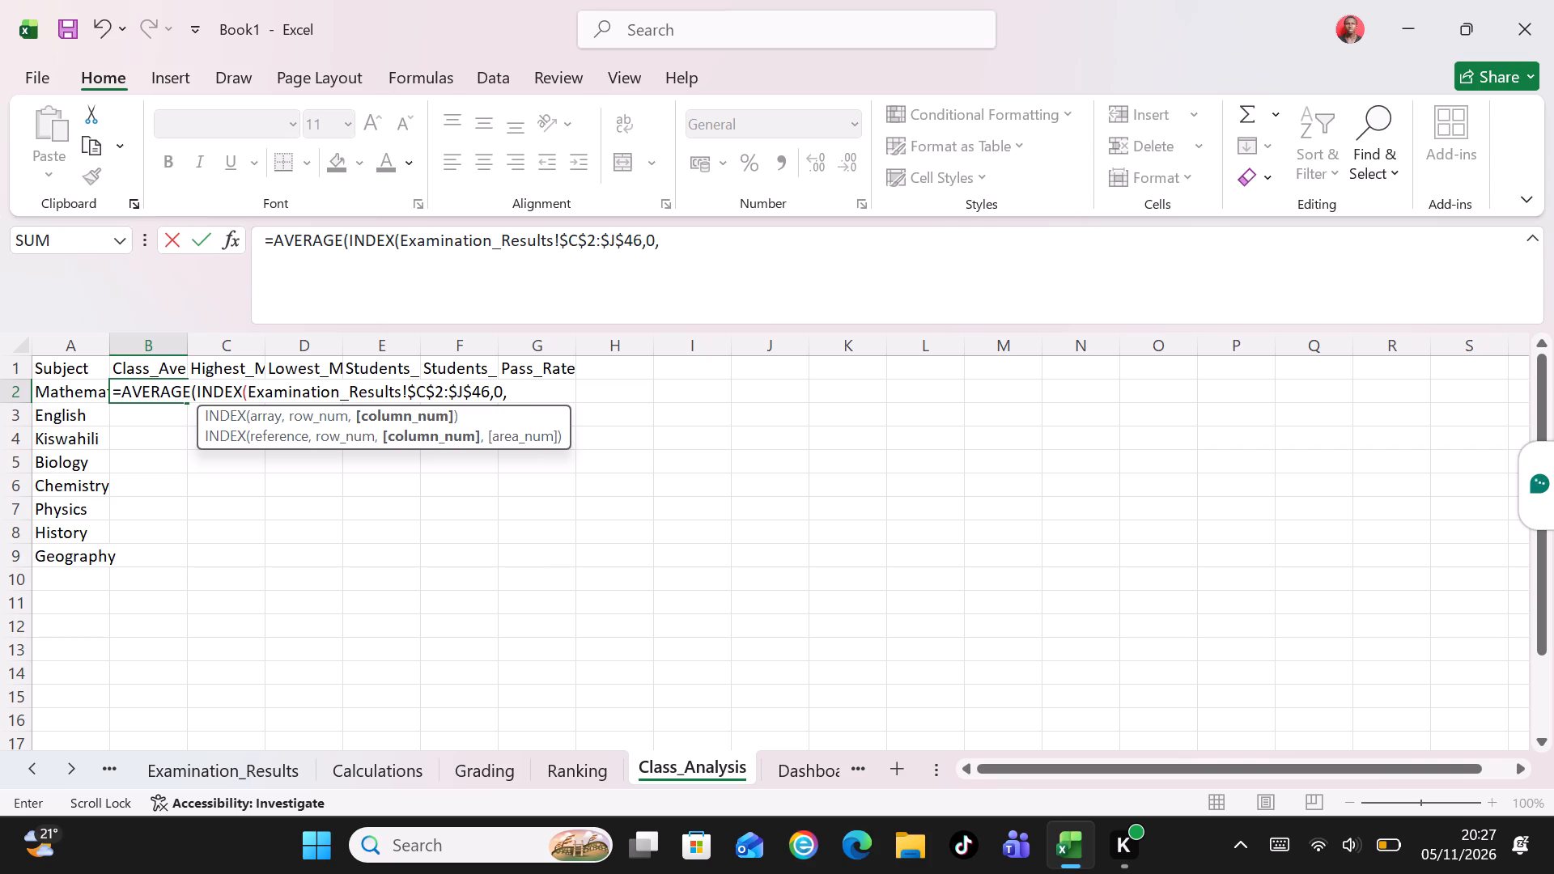
text(ROWS)
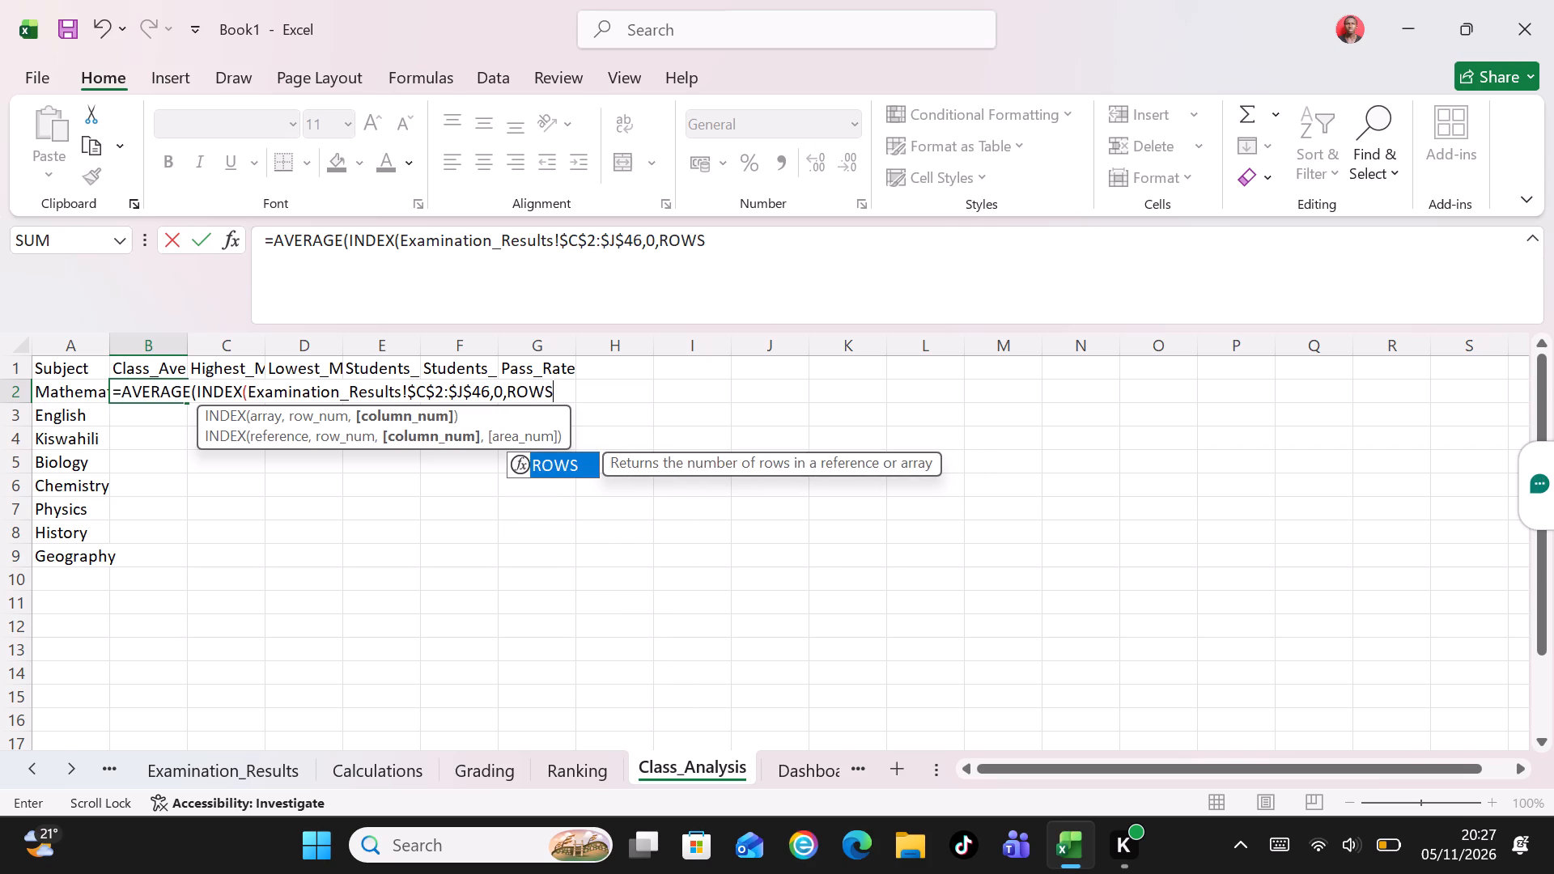
key(shift+parenleft)
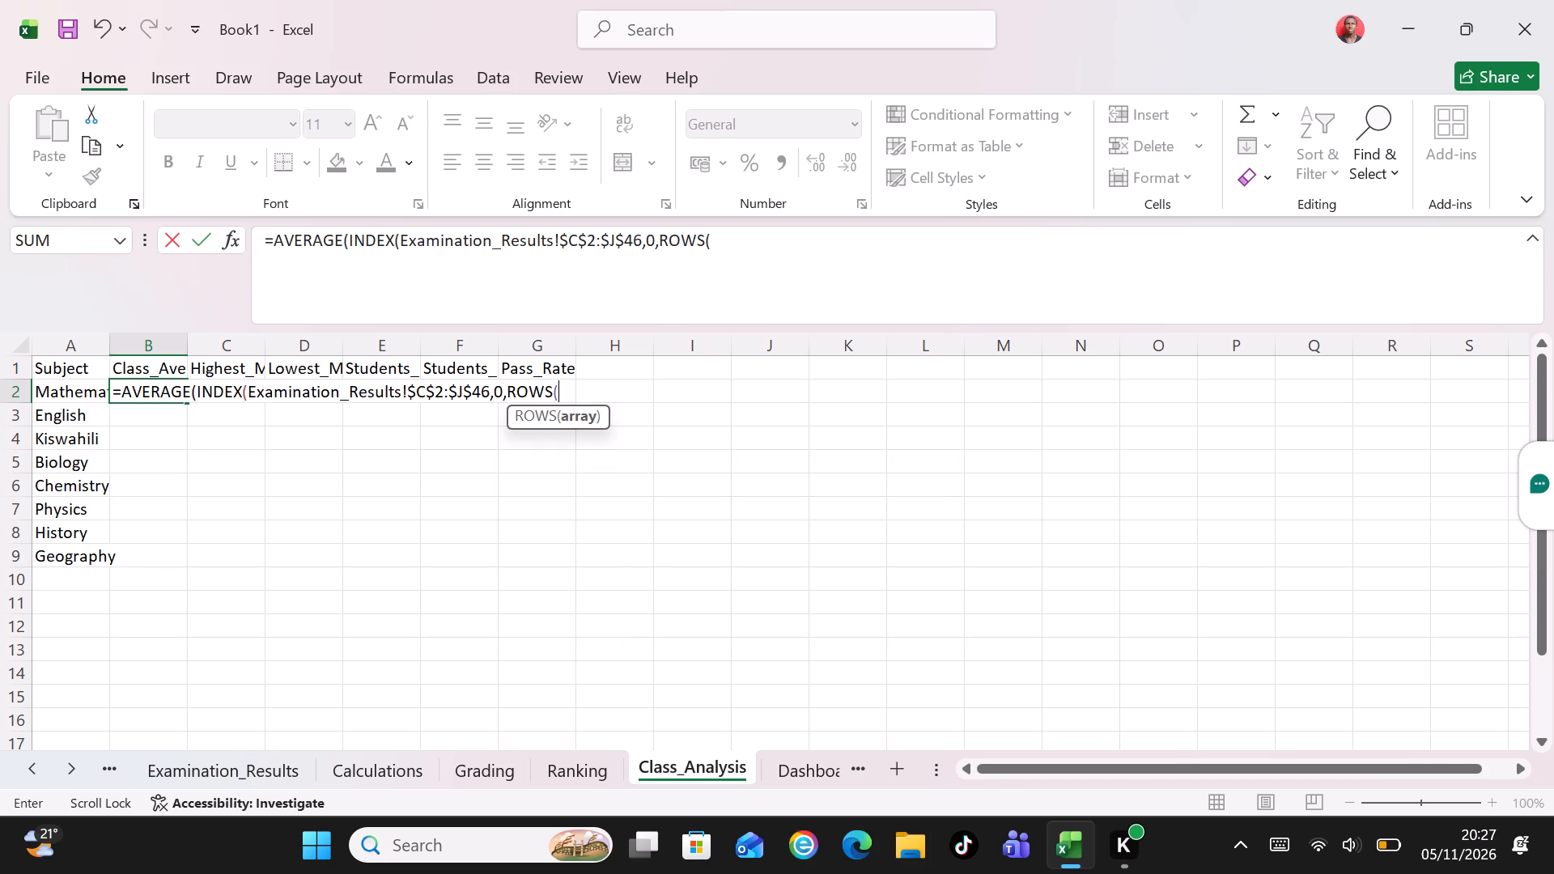
key(shift+dollar)
key(a)
key(shift+dollar)
key(2)
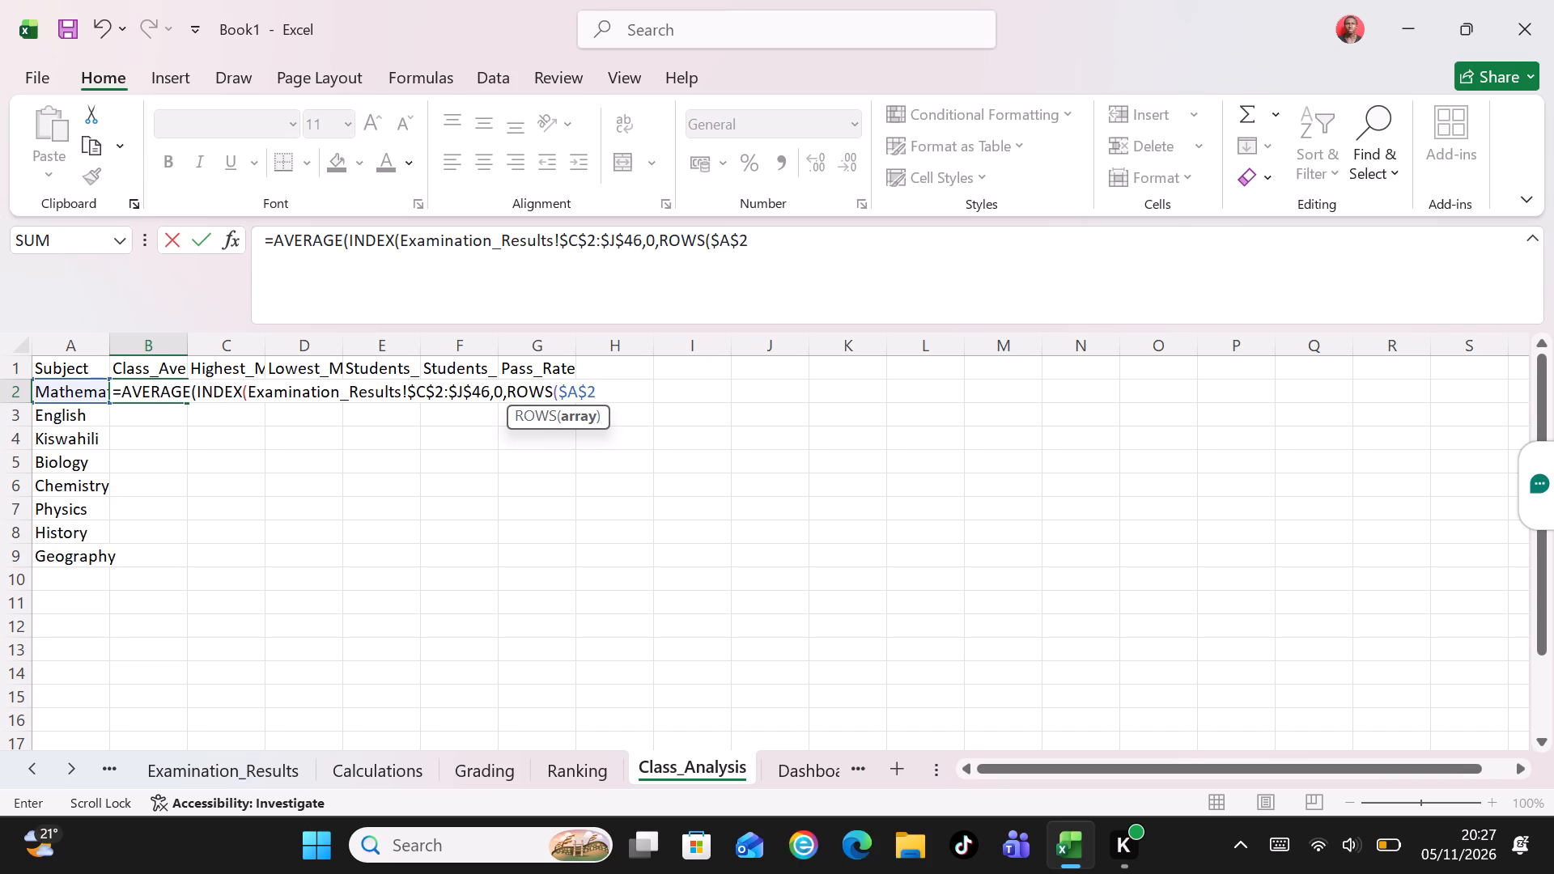
key(shift+colon)
text(A2)
text())))
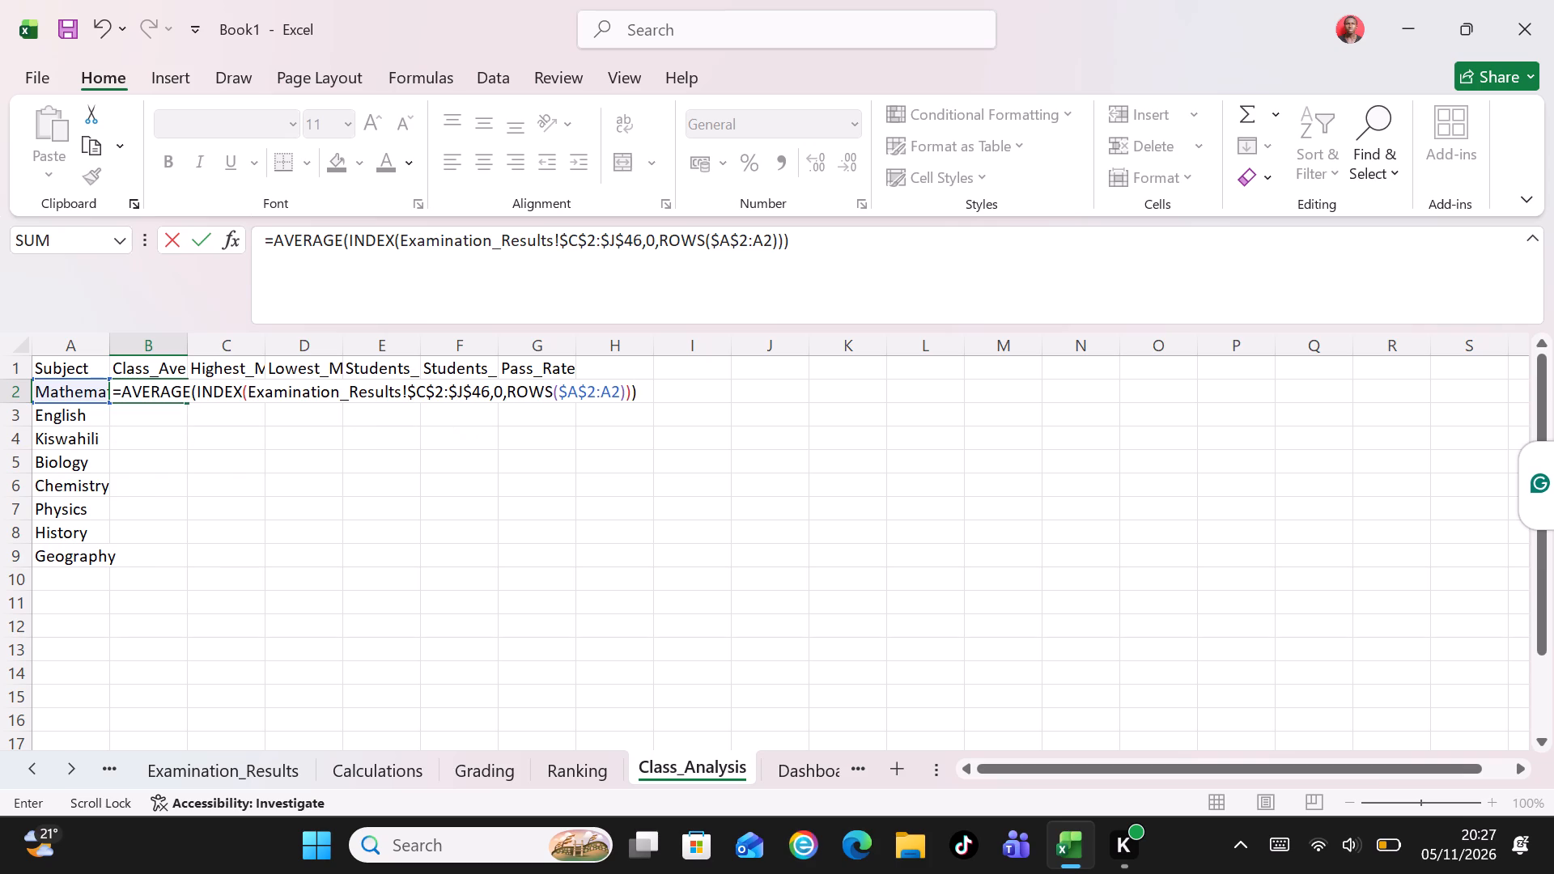
key(Return)
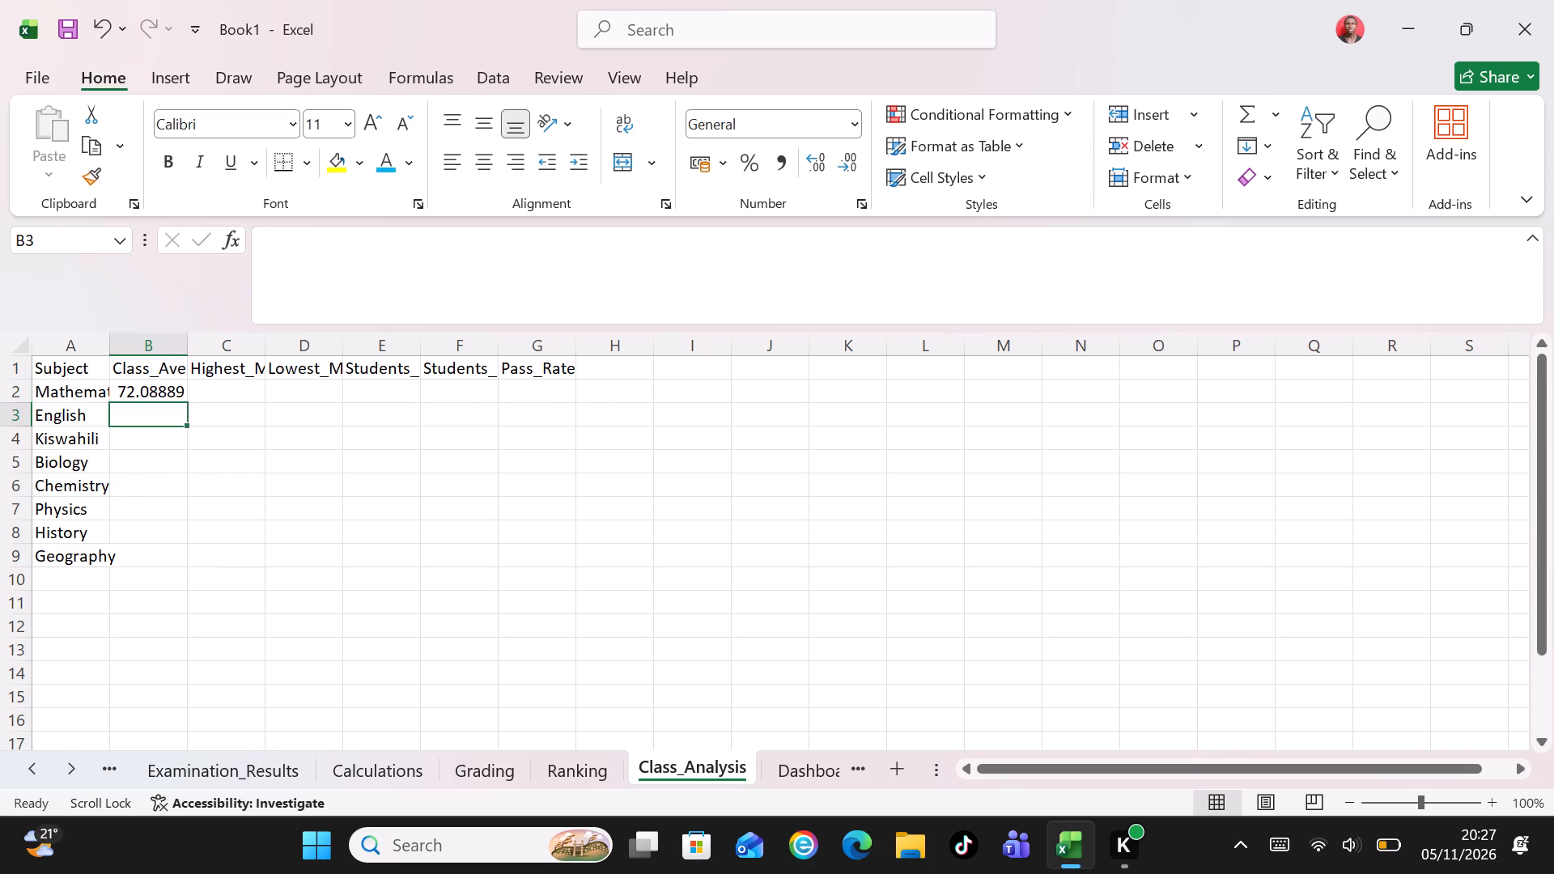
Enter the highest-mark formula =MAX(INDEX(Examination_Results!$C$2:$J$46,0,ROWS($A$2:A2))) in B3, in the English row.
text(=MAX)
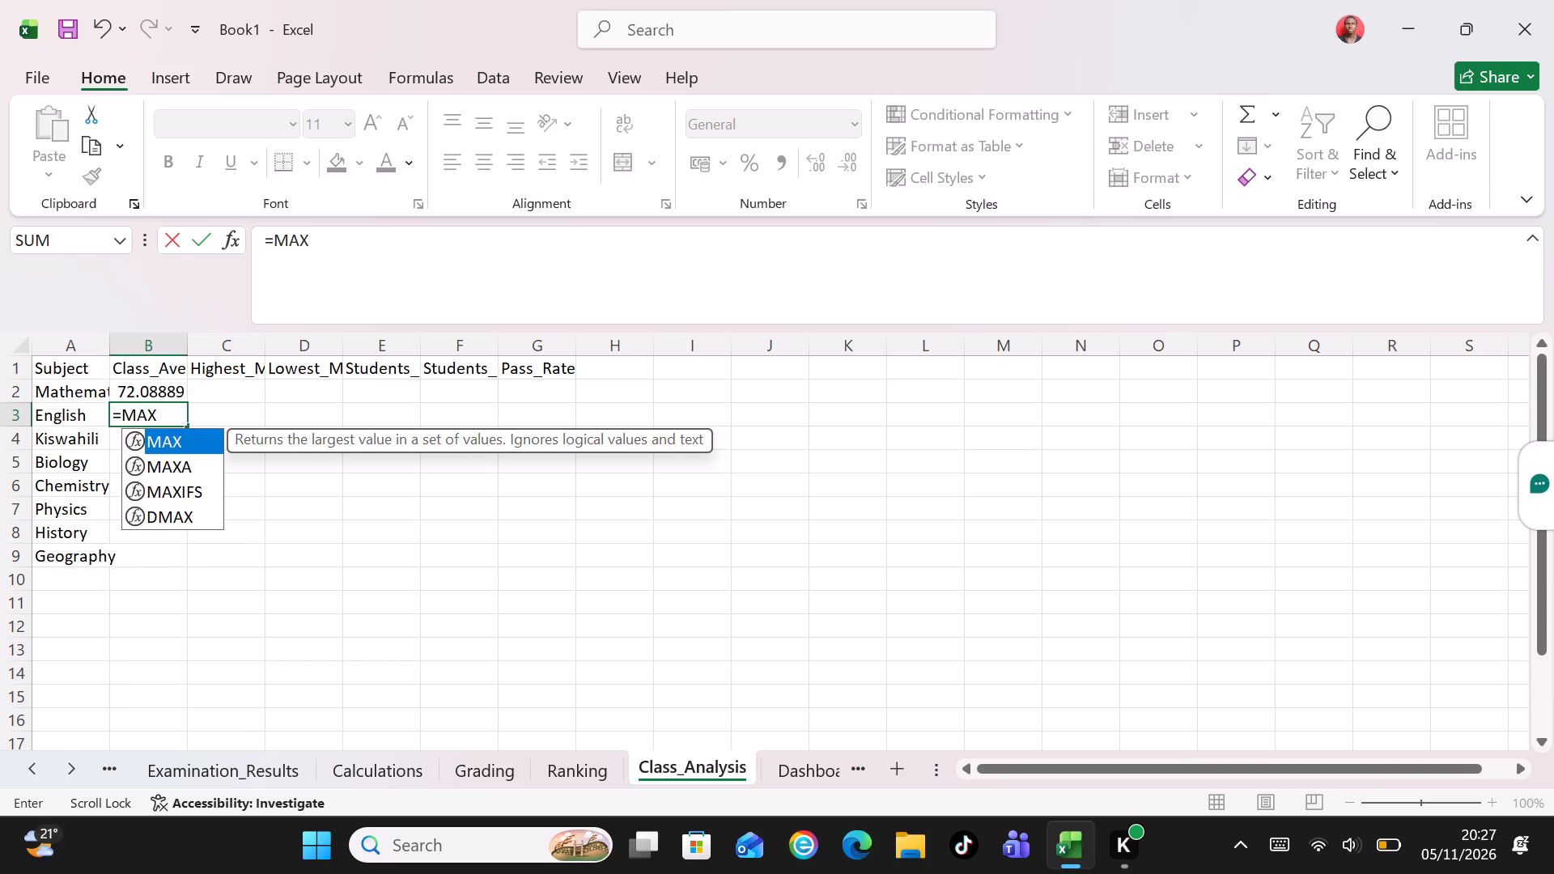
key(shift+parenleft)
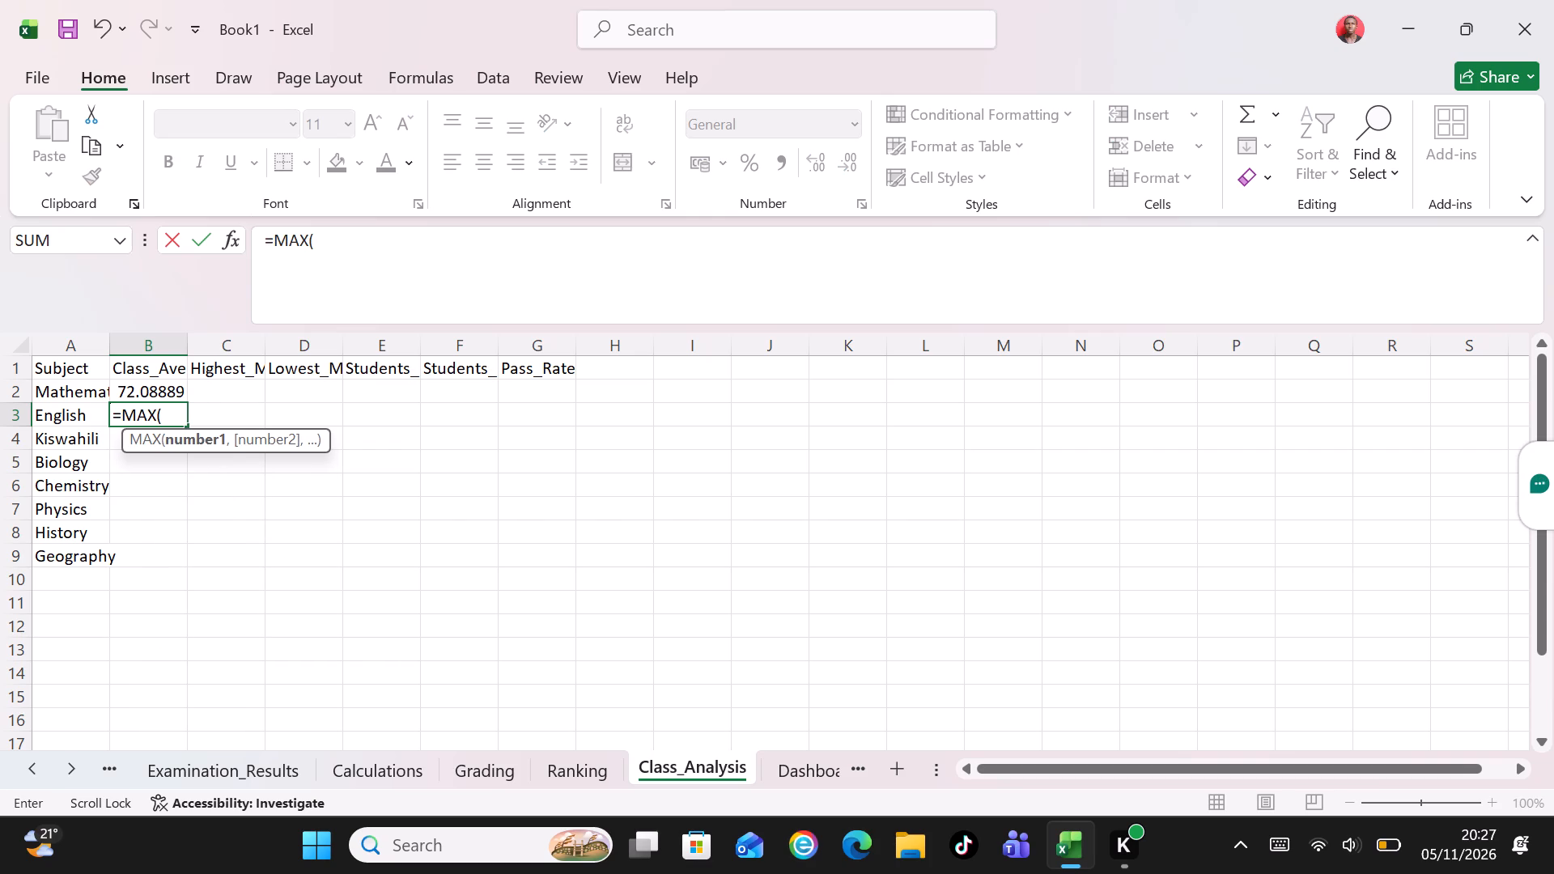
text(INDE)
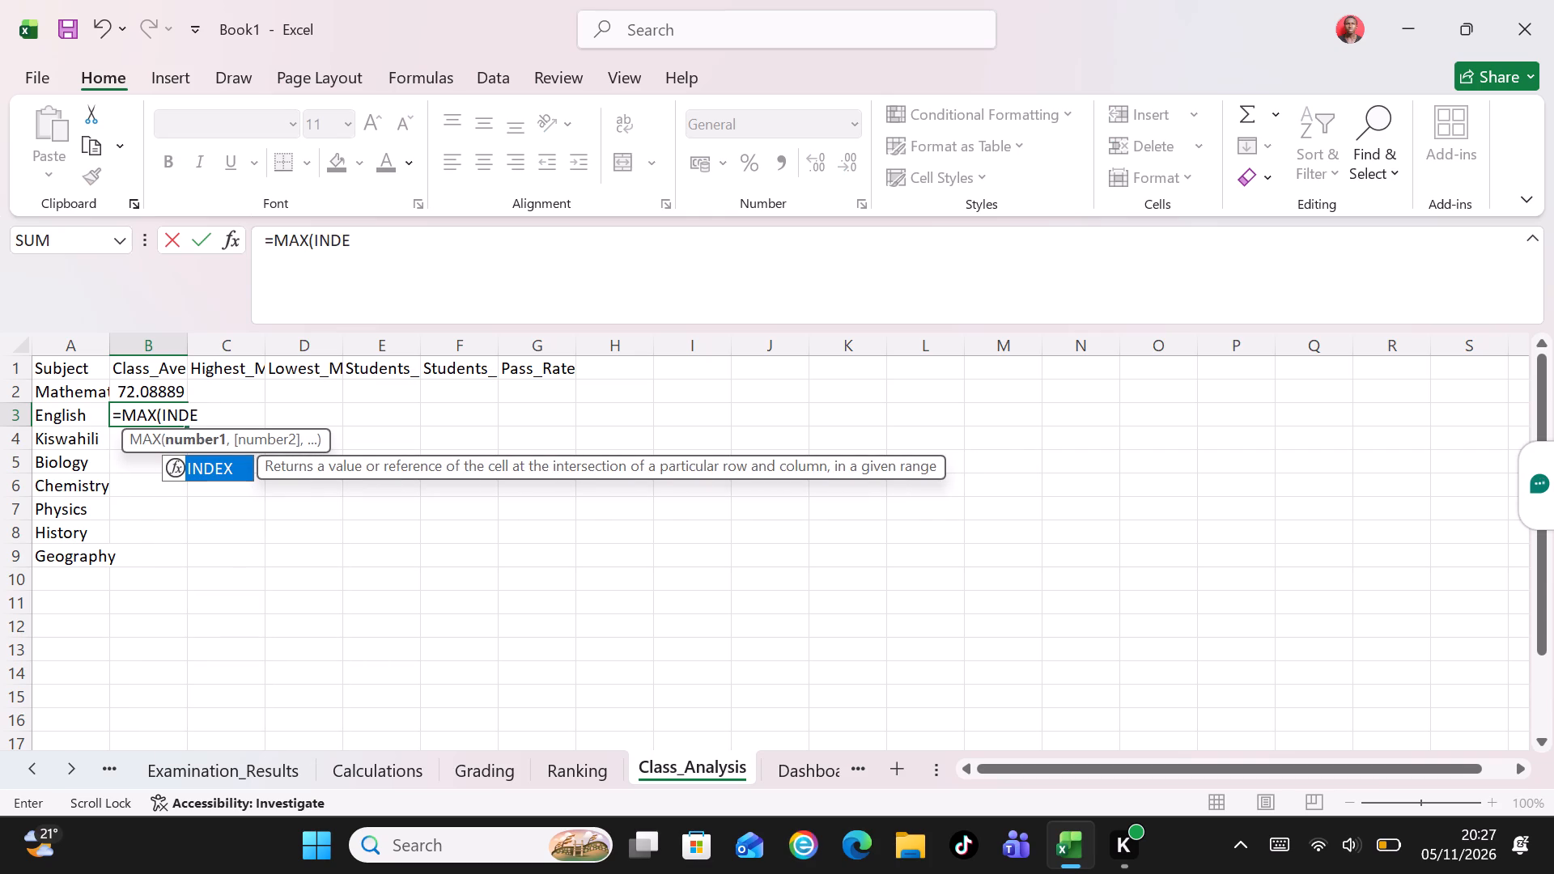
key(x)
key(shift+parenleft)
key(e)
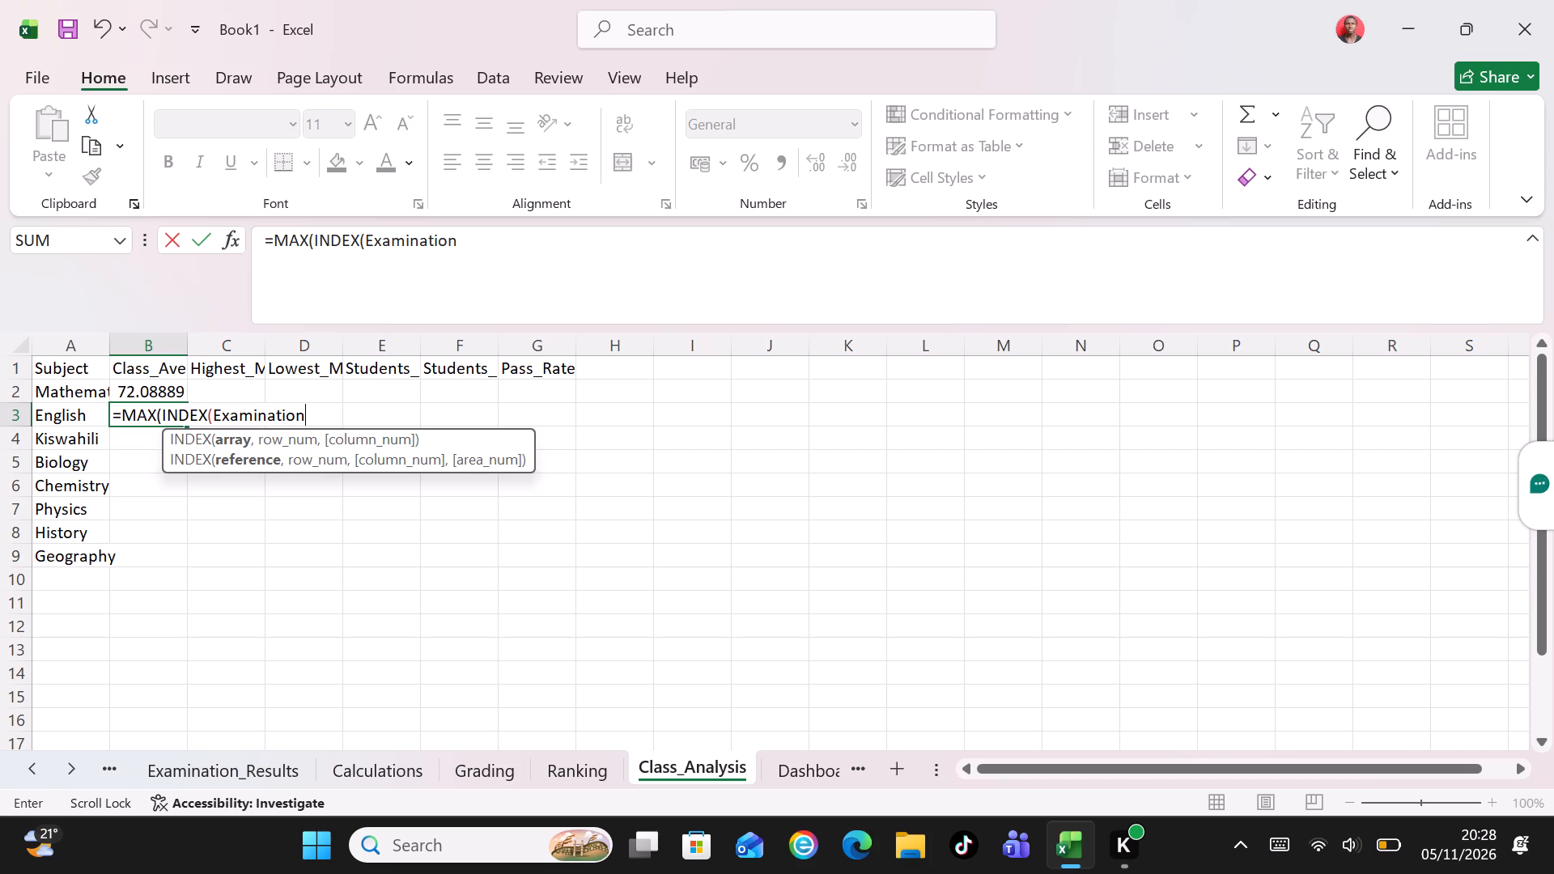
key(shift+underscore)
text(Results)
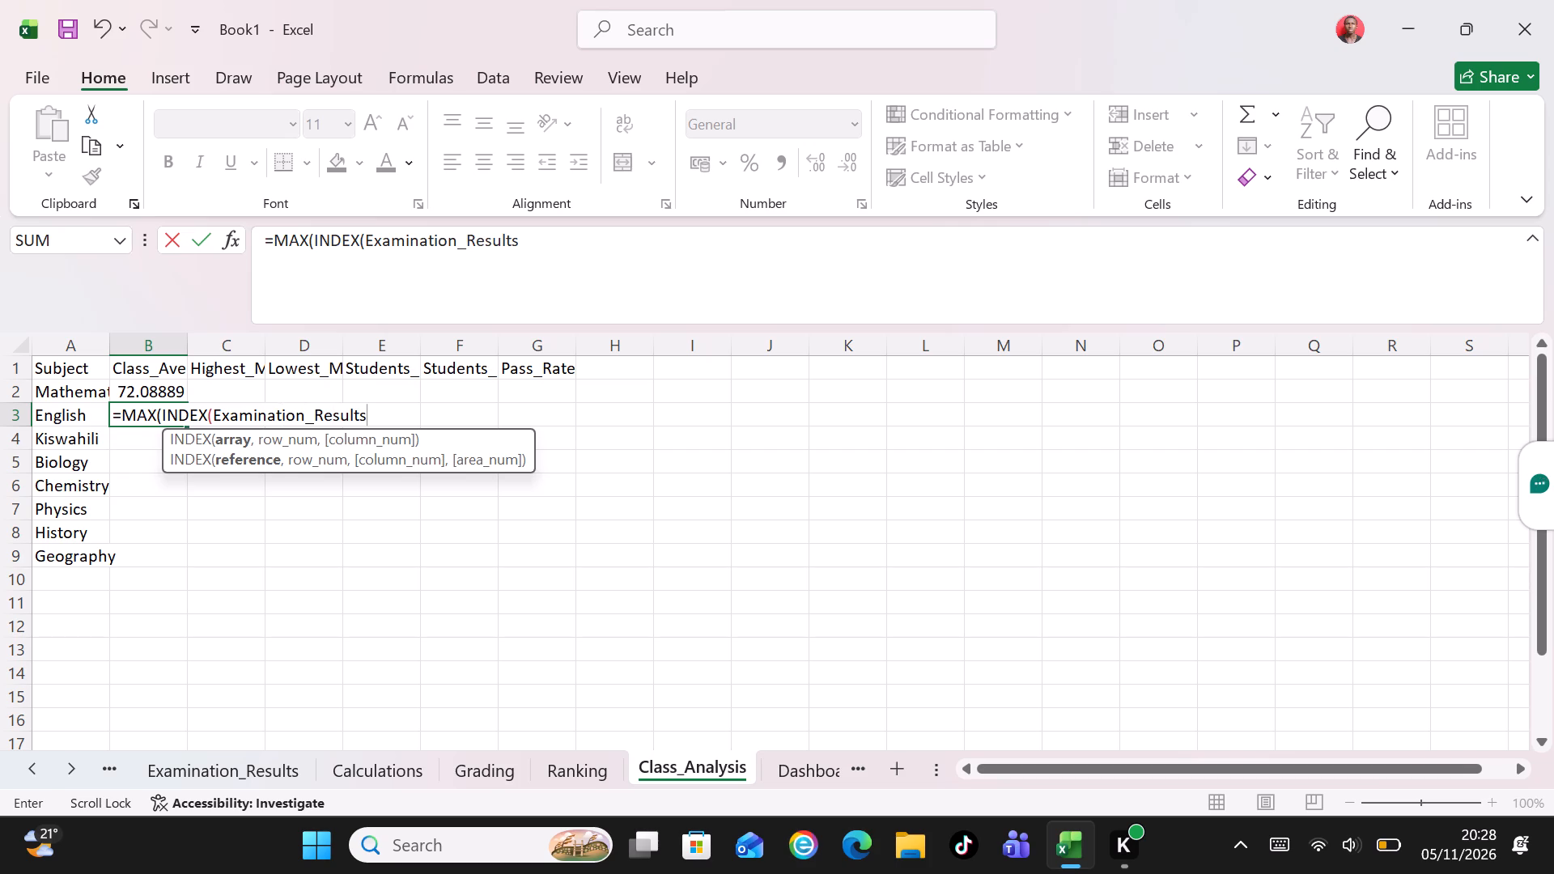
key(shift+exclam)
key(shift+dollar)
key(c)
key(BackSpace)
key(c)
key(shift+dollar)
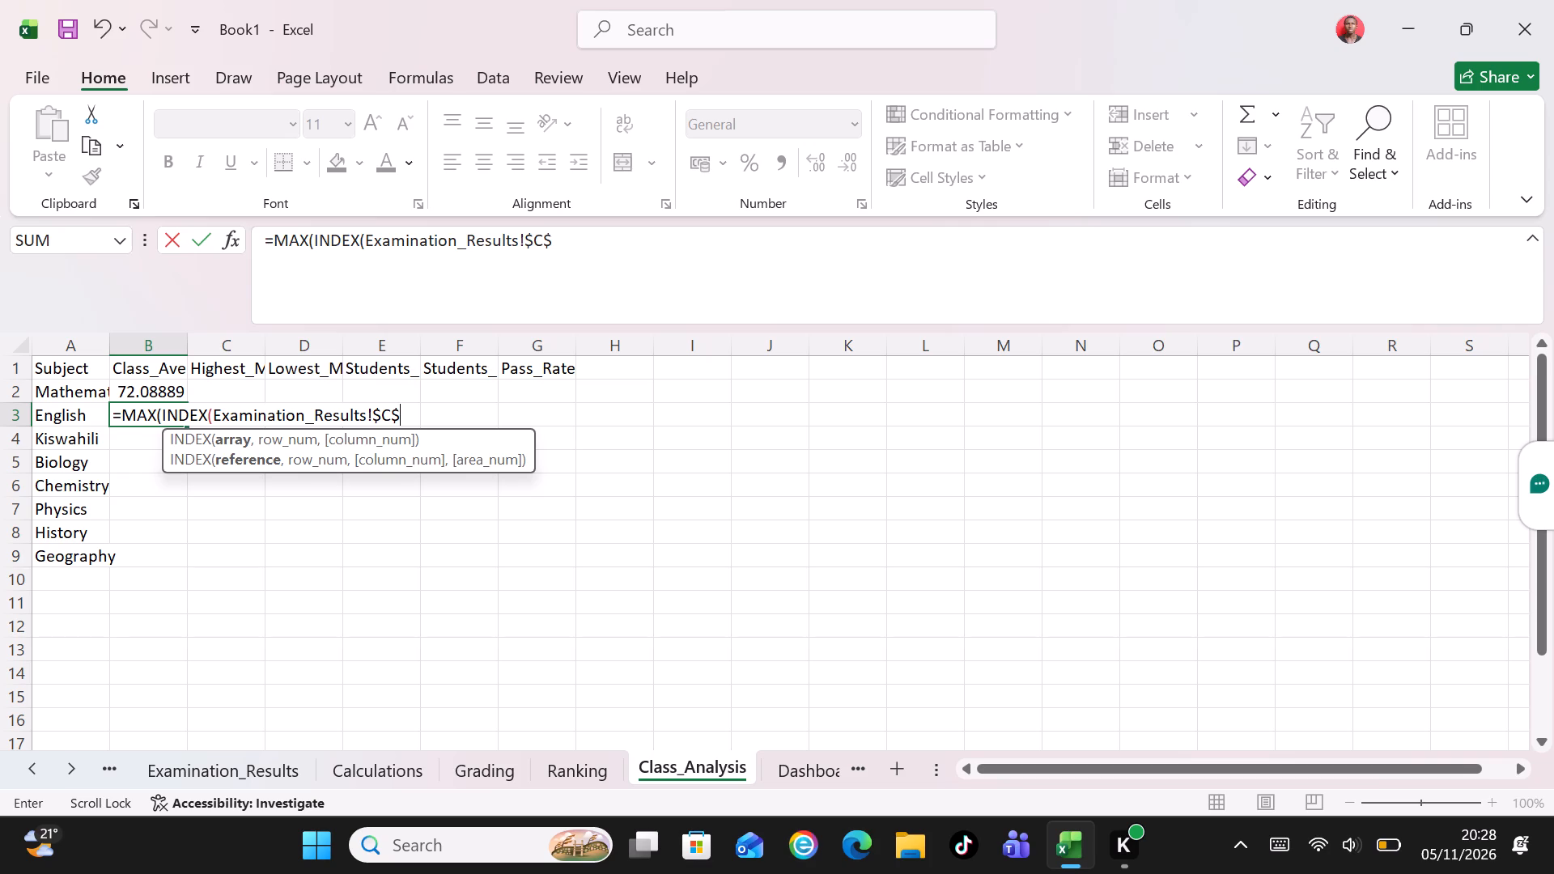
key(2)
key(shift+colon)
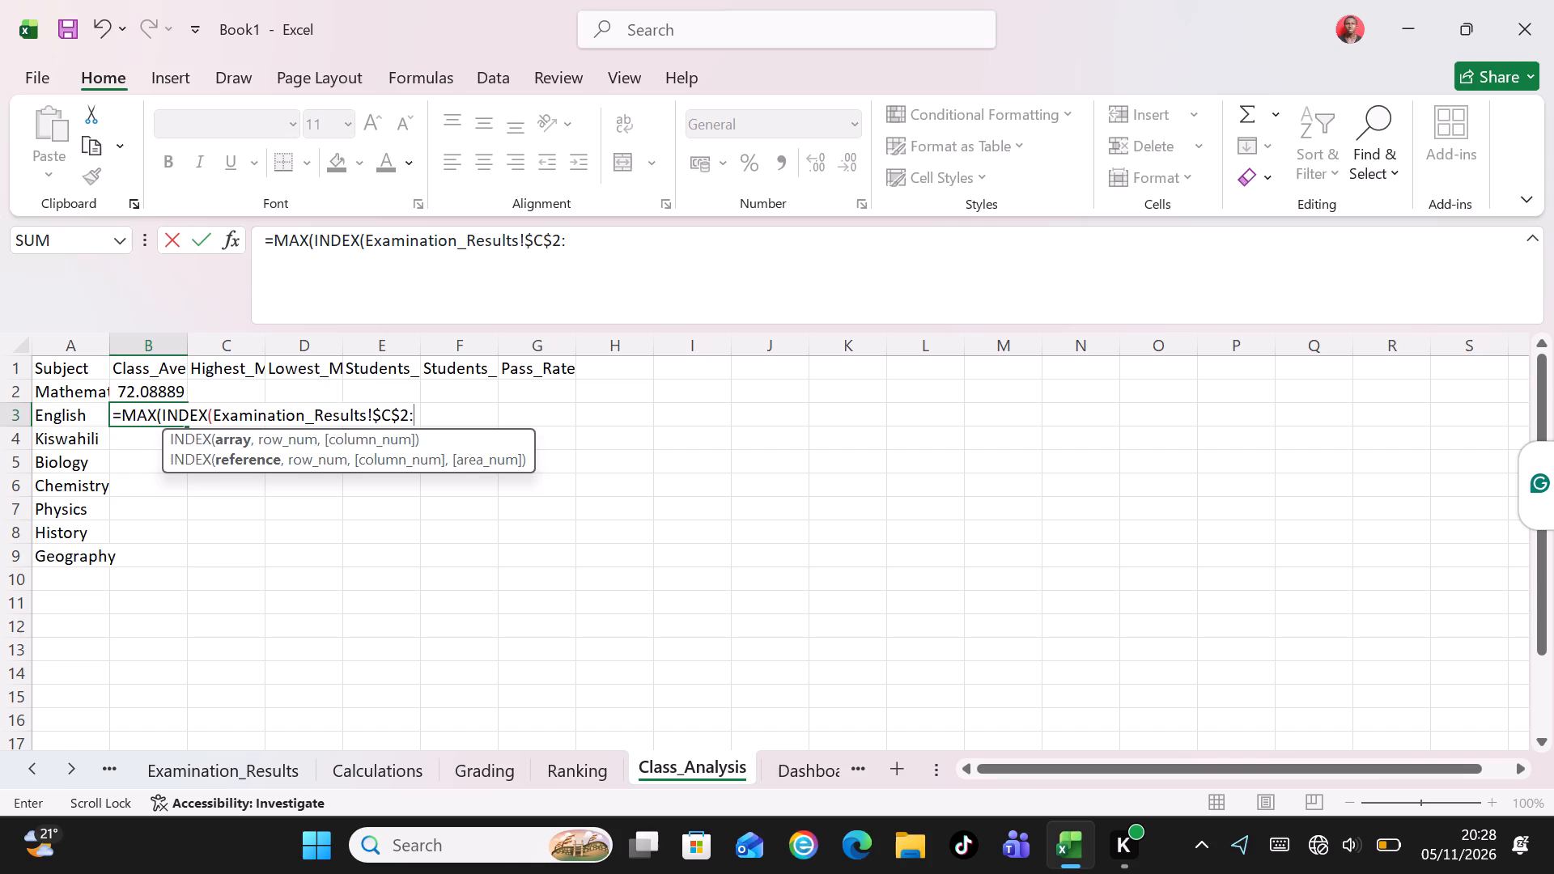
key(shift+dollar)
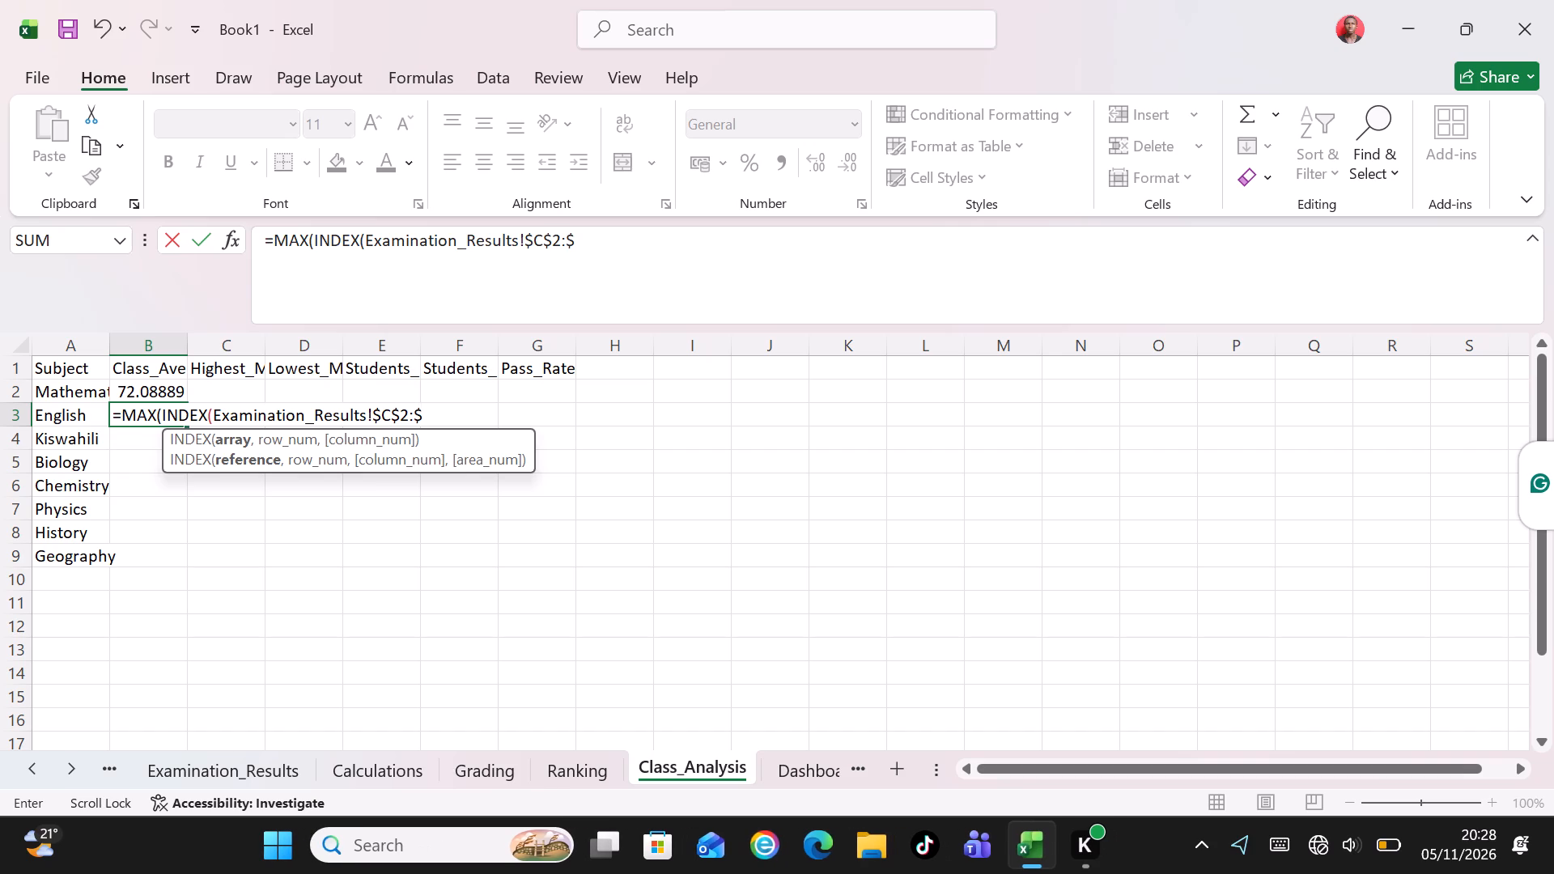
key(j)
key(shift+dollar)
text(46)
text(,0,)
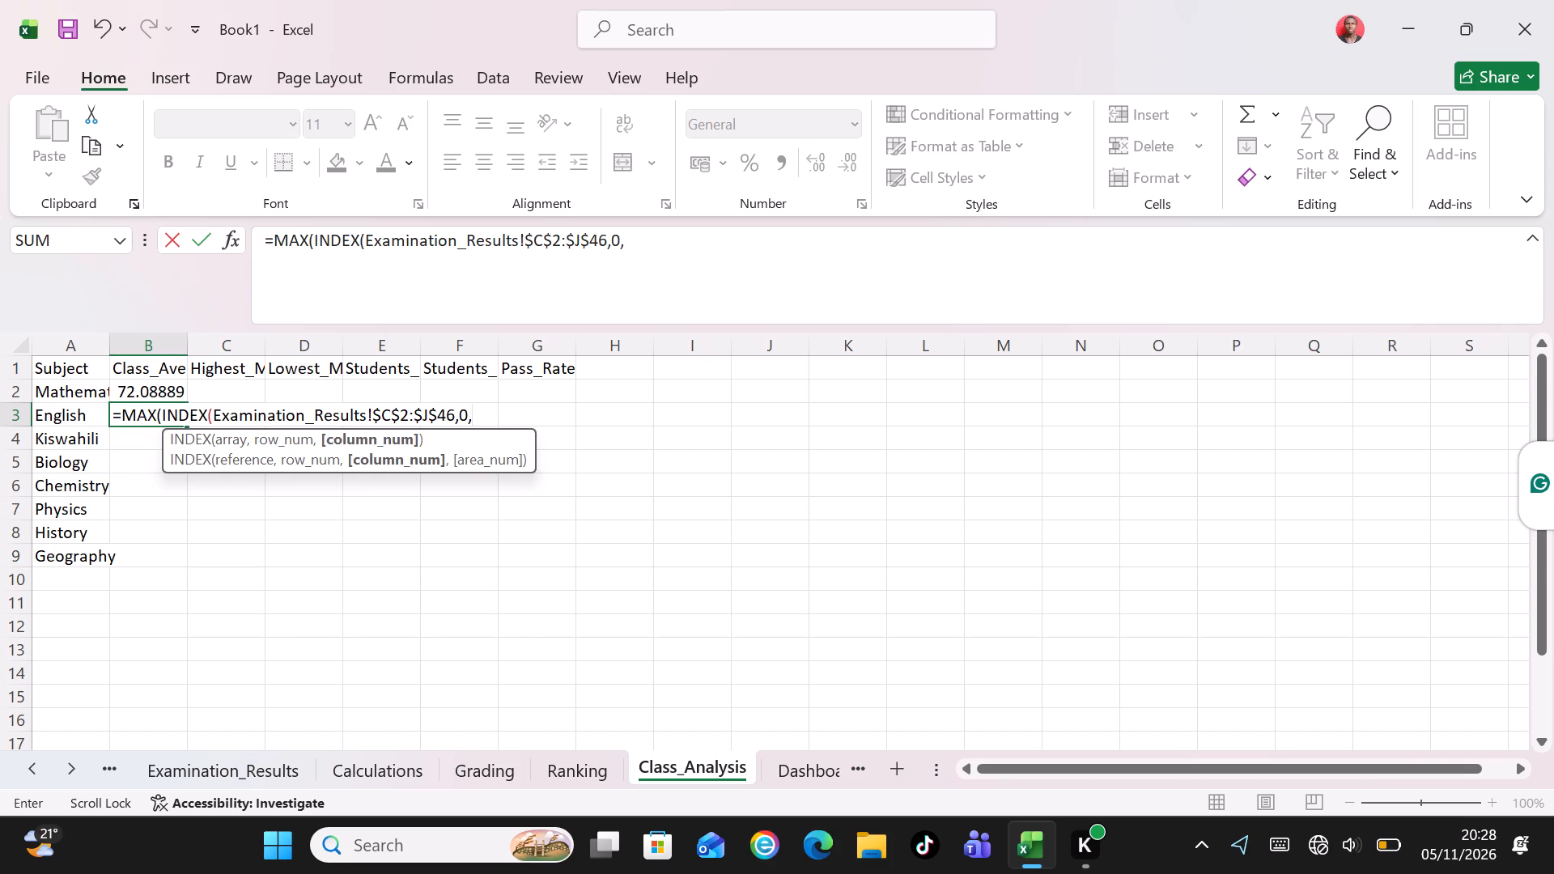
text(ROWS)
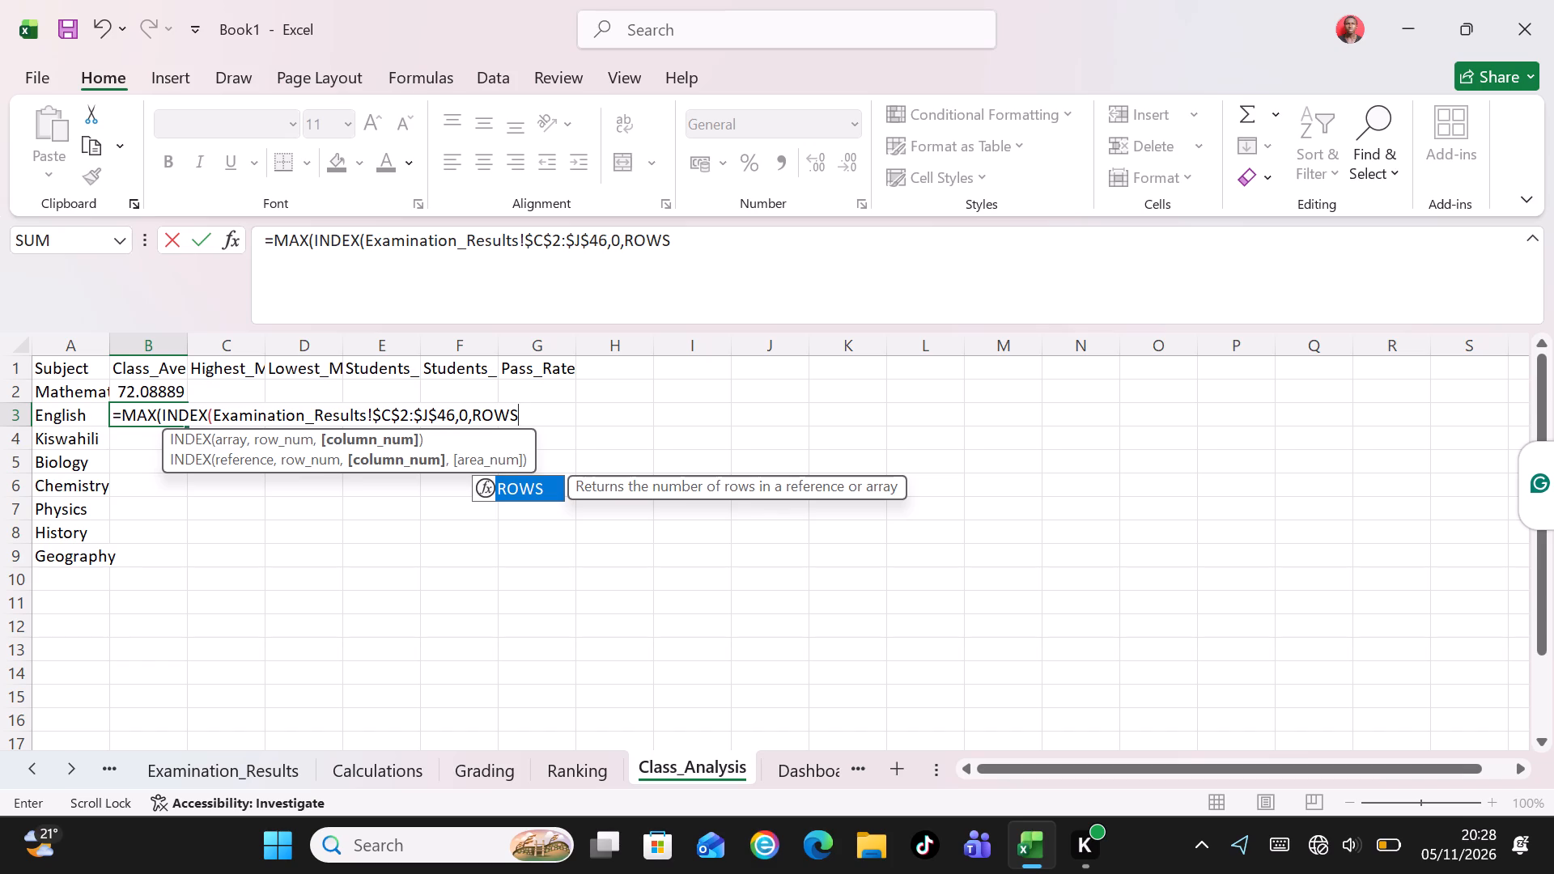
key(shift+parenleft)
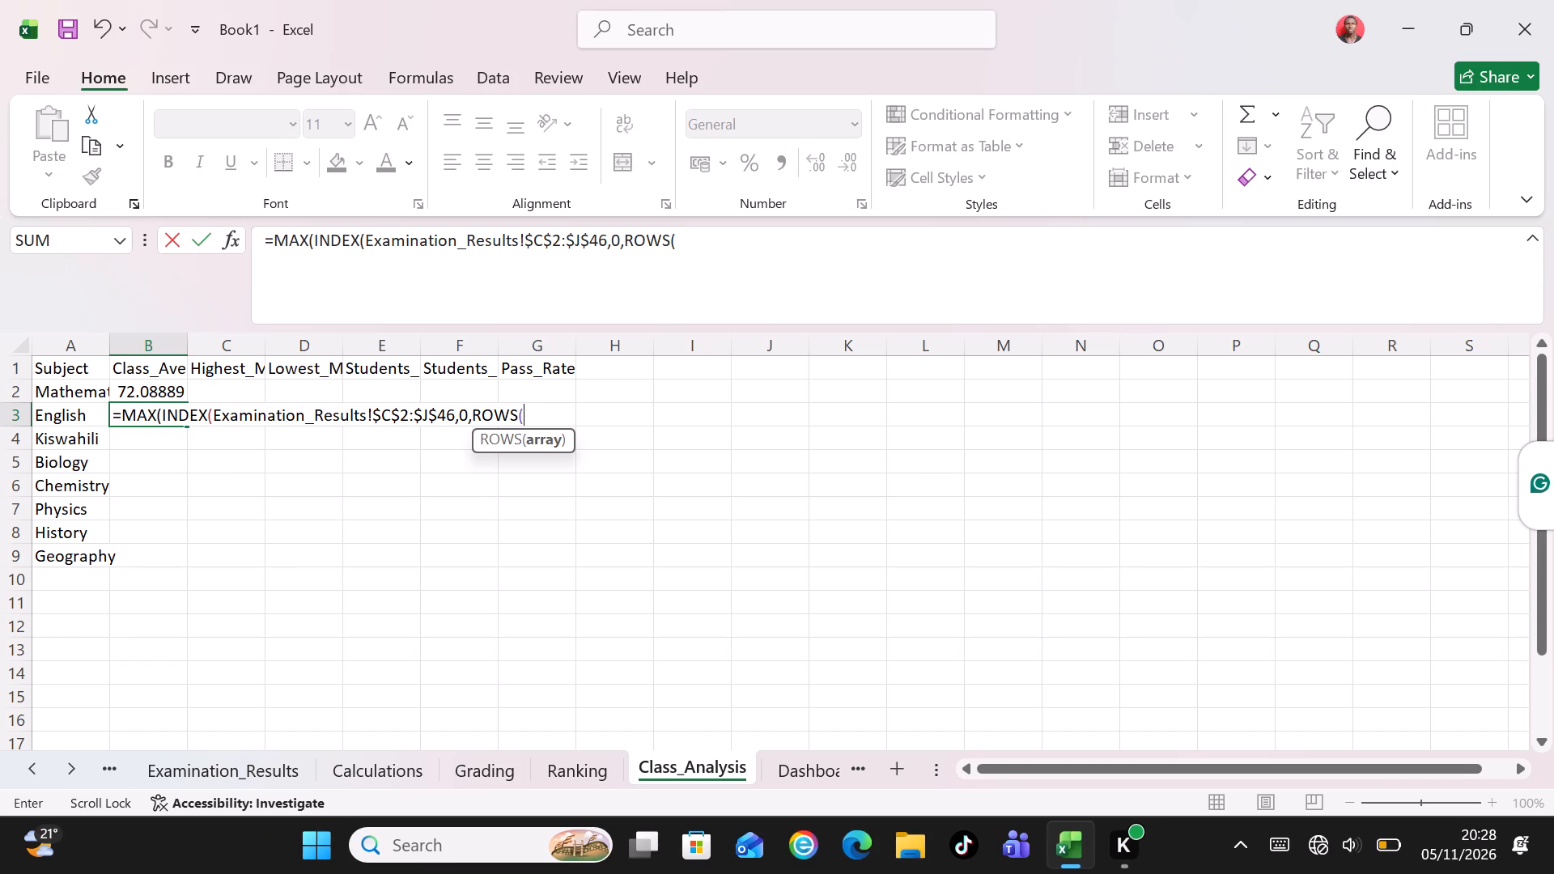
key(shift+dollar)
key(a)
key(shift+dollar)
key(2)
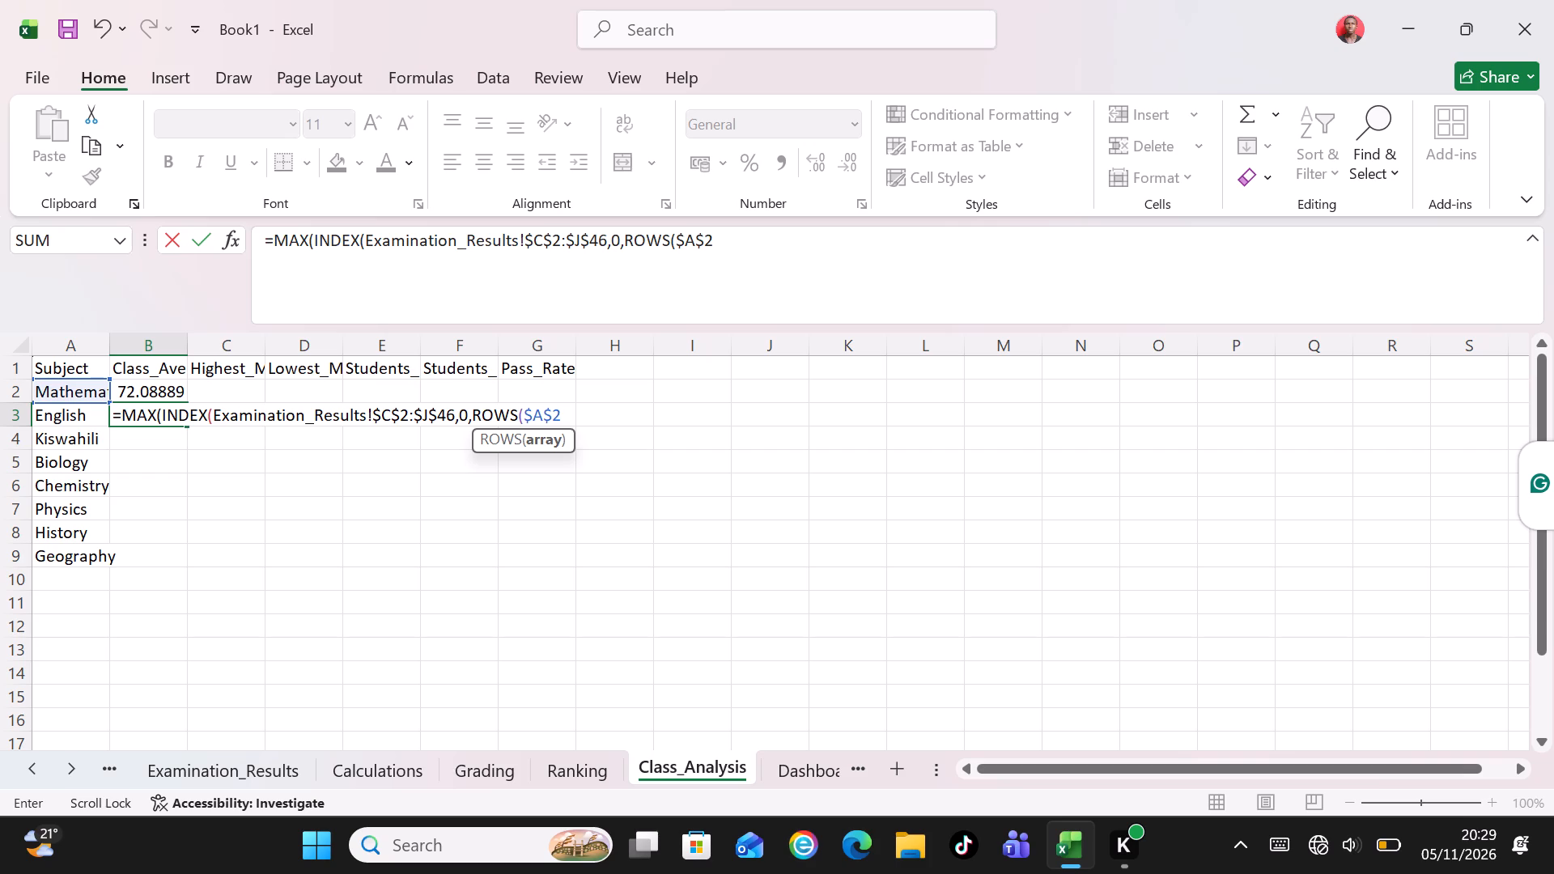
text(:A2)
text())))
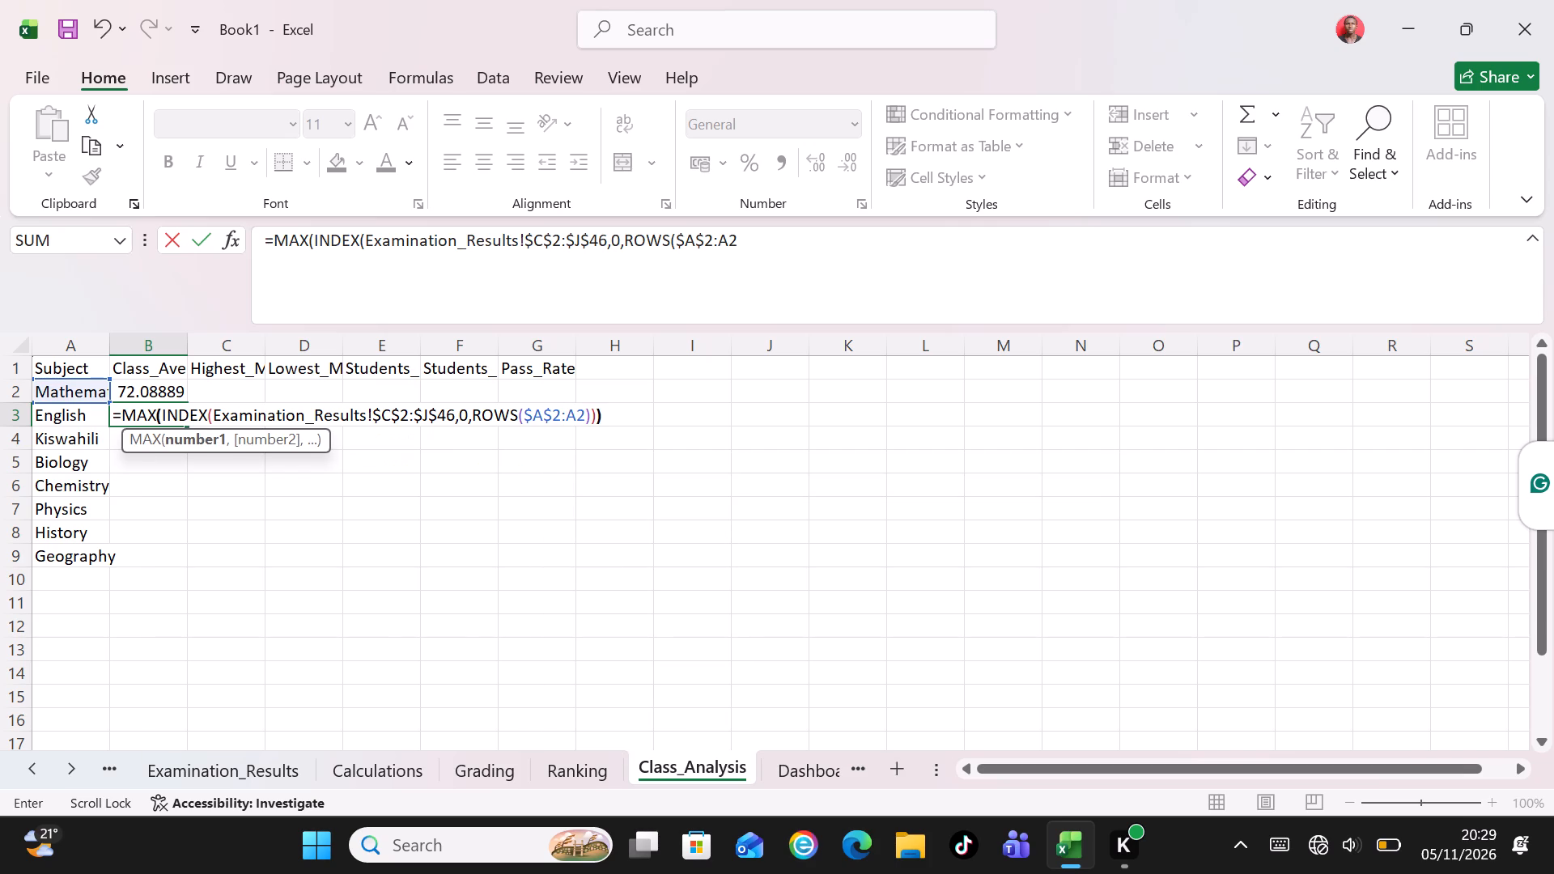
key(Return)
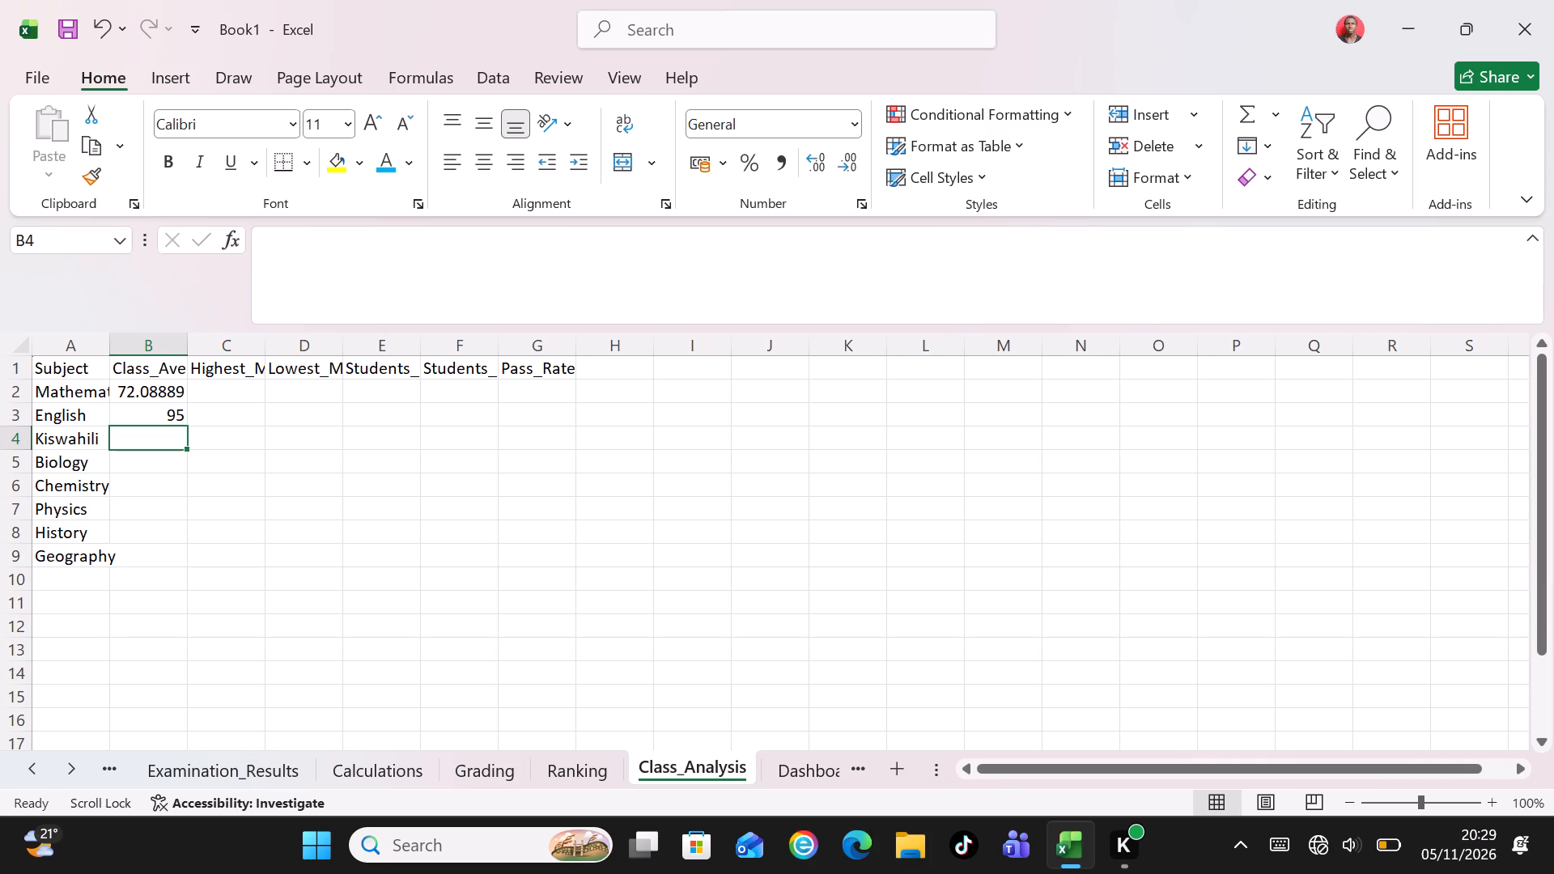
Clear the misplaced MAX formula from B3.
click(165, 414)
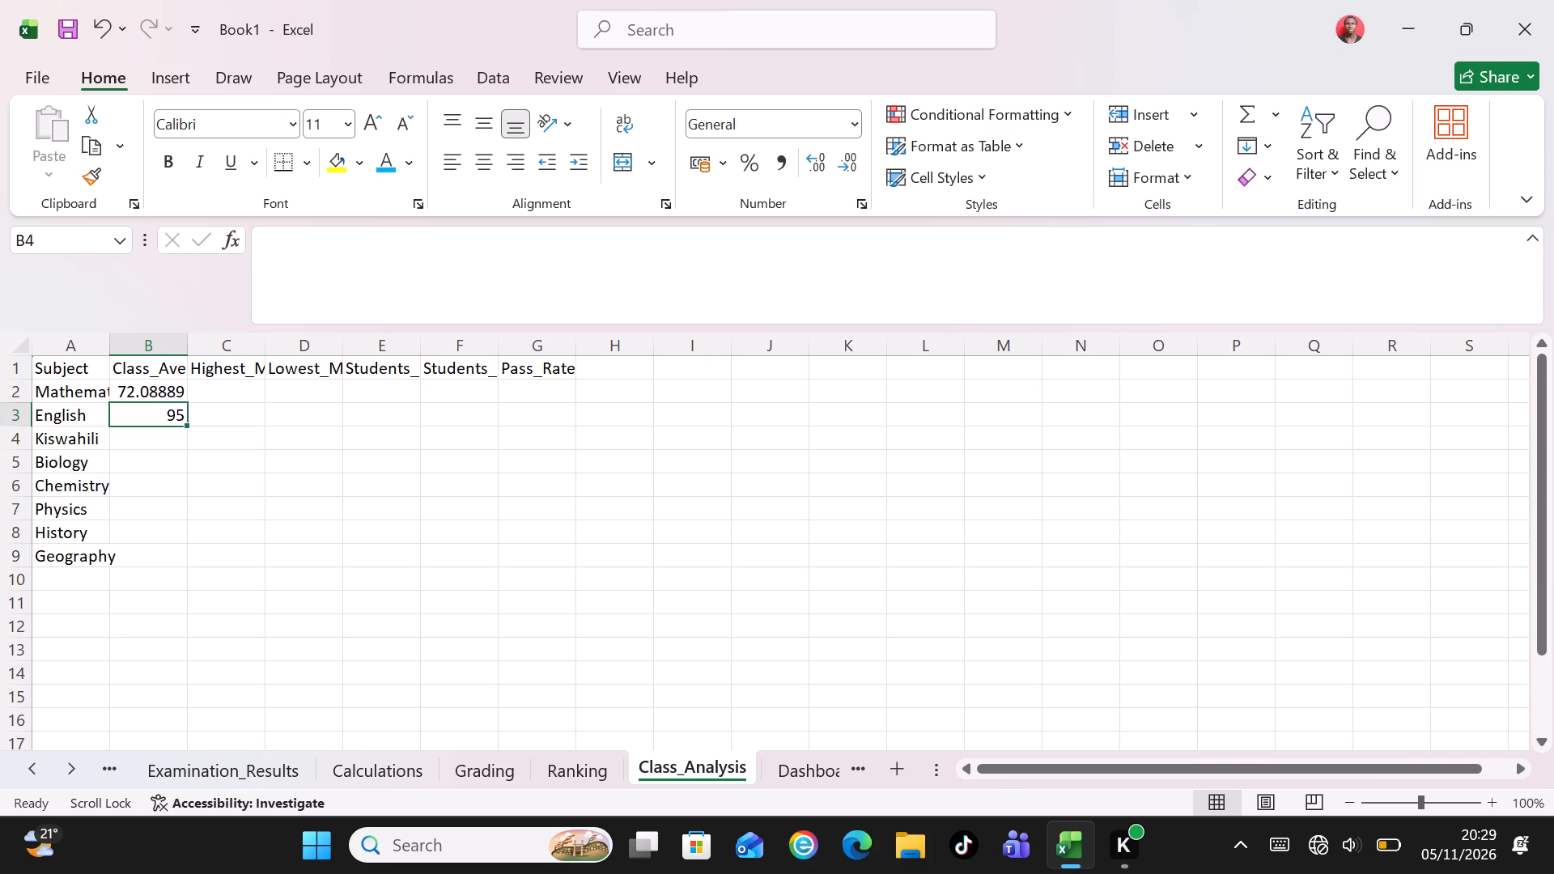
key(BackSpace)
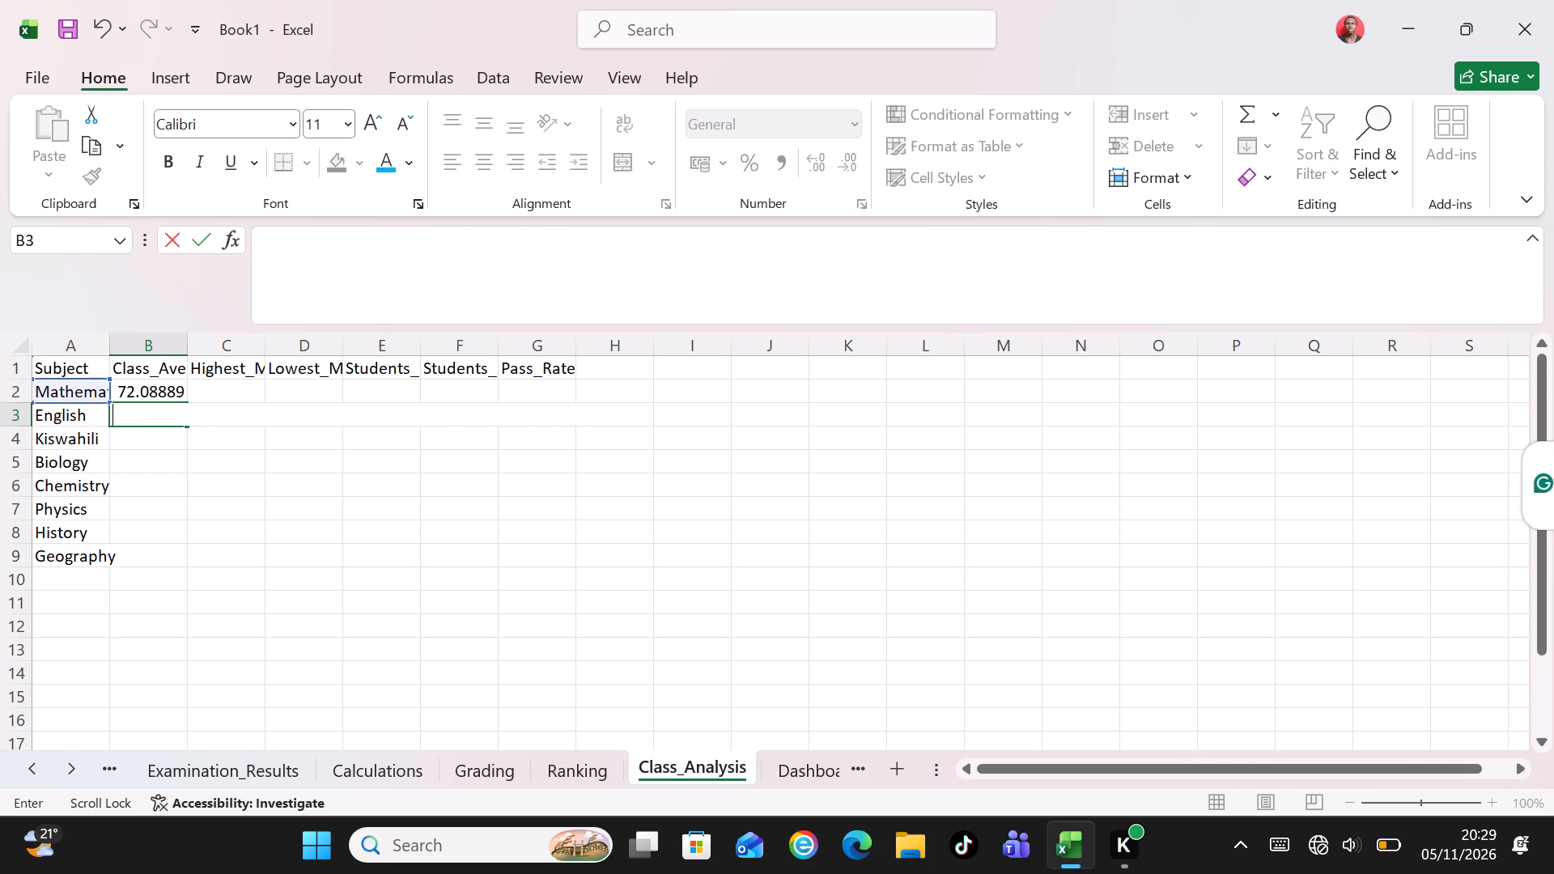
Try to calculate the Mathematics highest mark in C2 with =MAX(INDEX(Examination_Results!$C$:$J$46,0,ROWS($A$2:A2))).
click(215, 385)
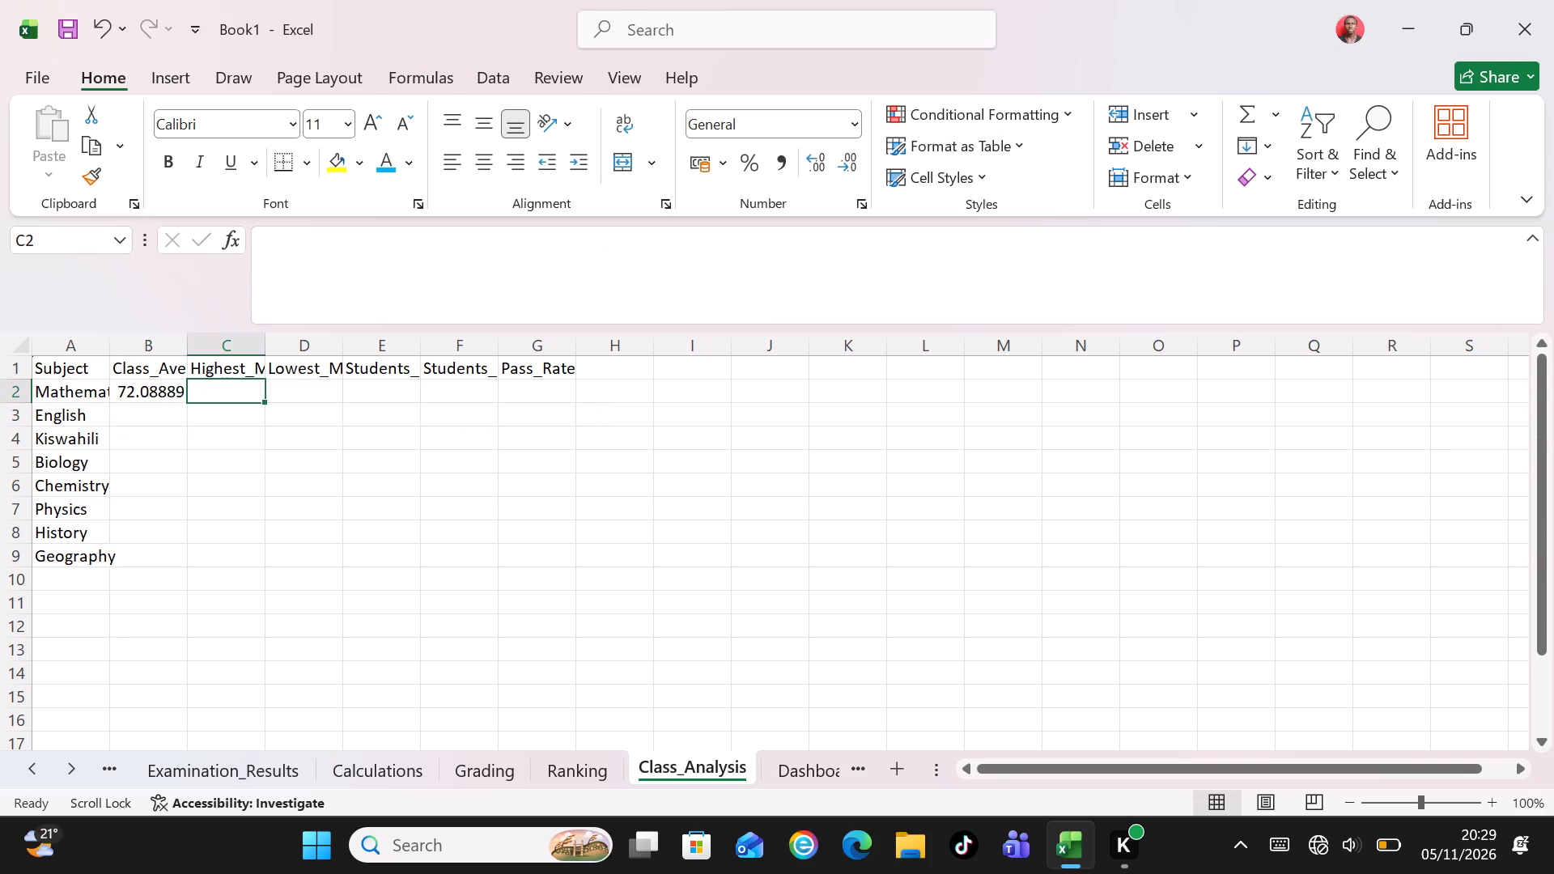
text(=MAX)
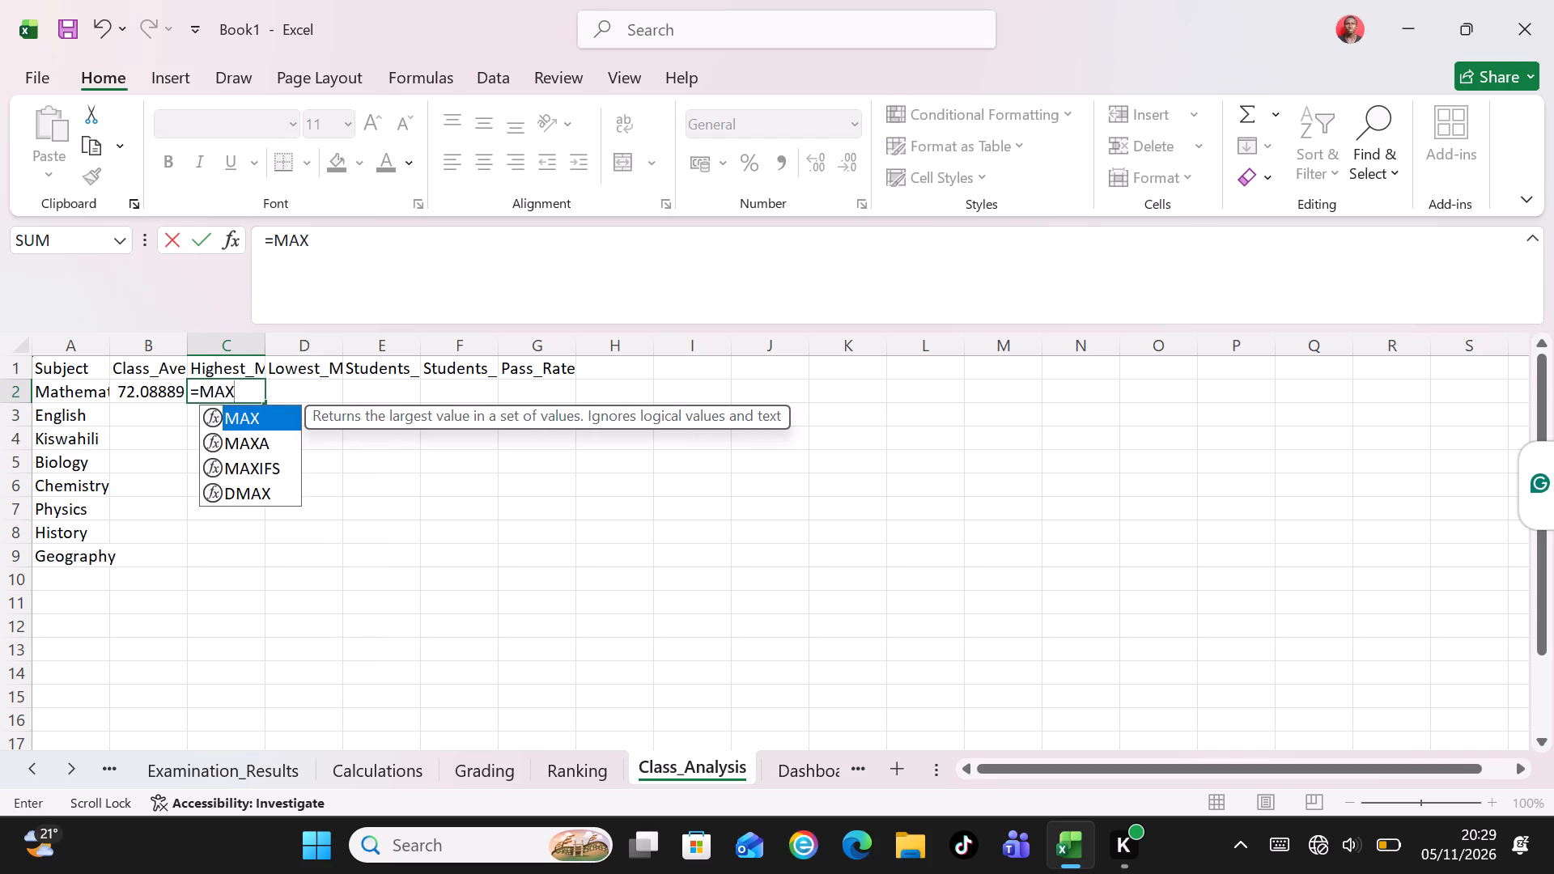
key(shift+parenleft)
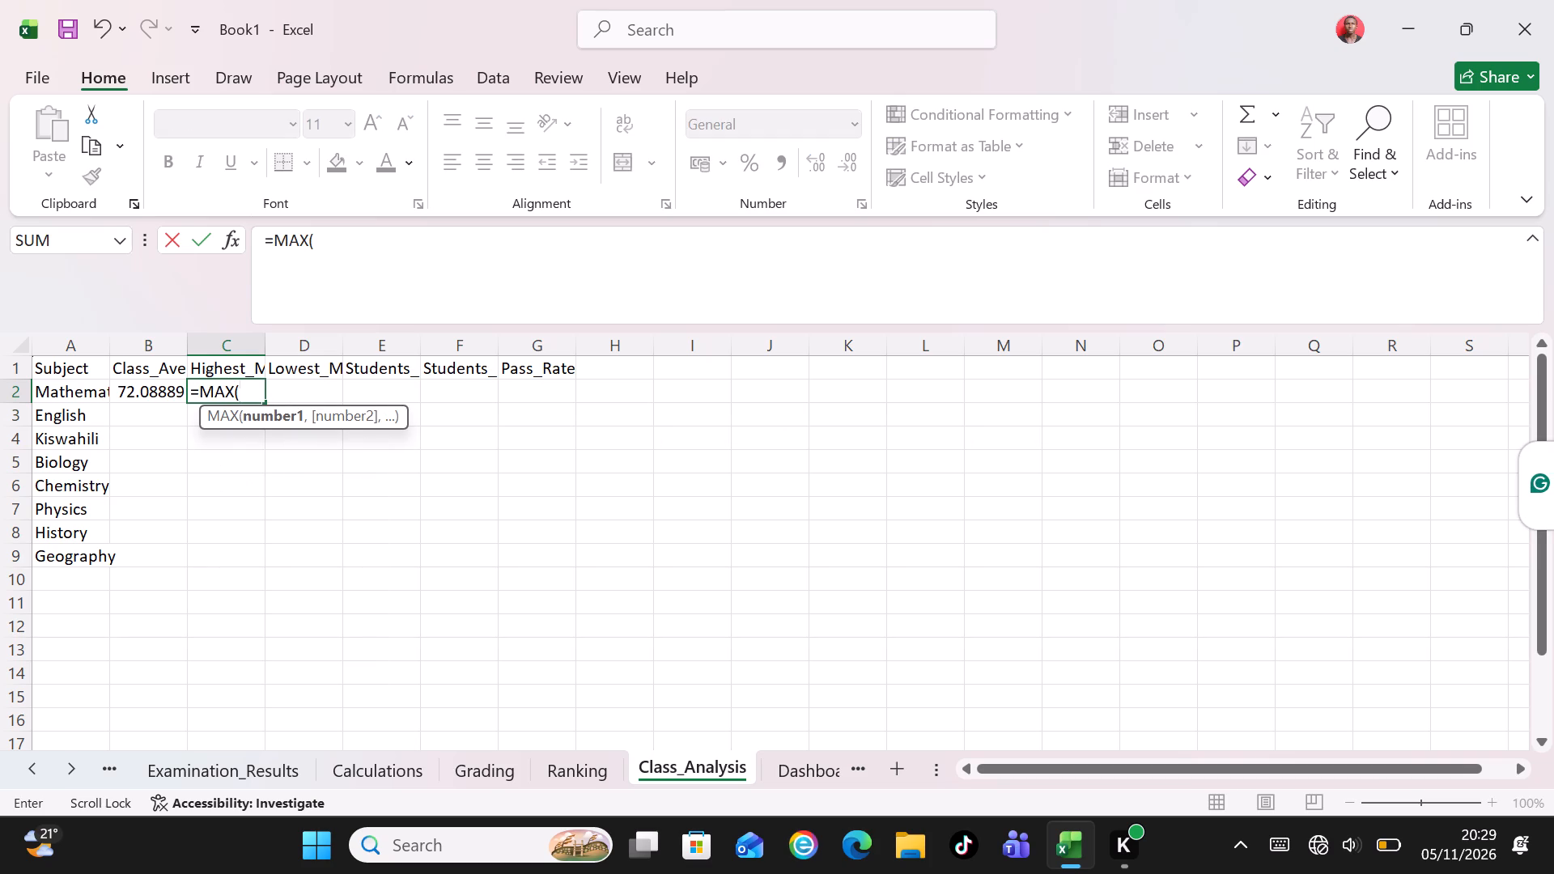
text(IN)
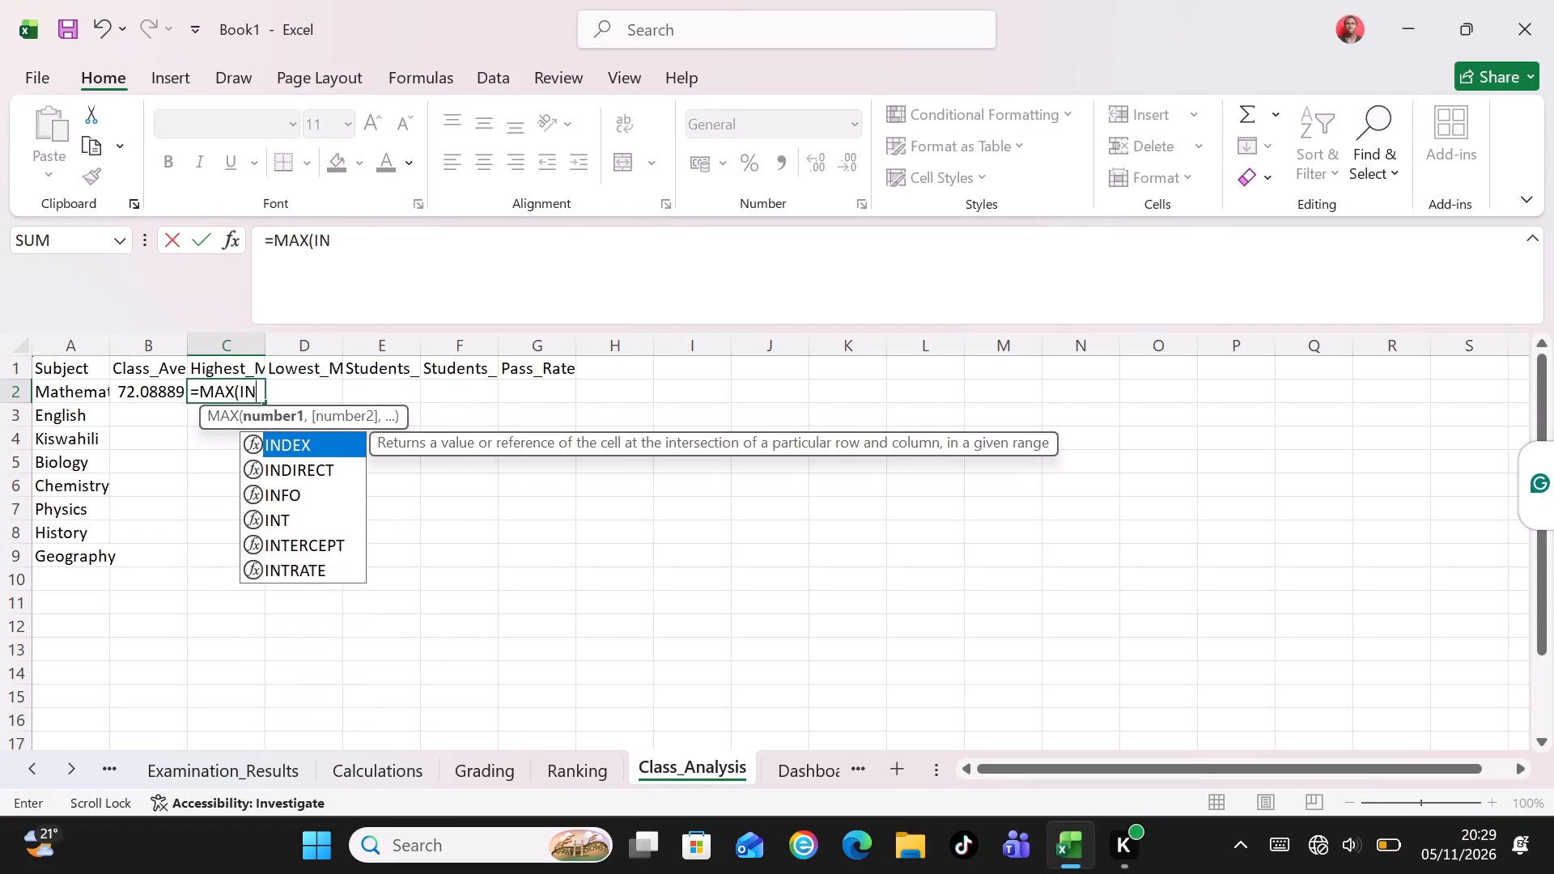
text(DEX)
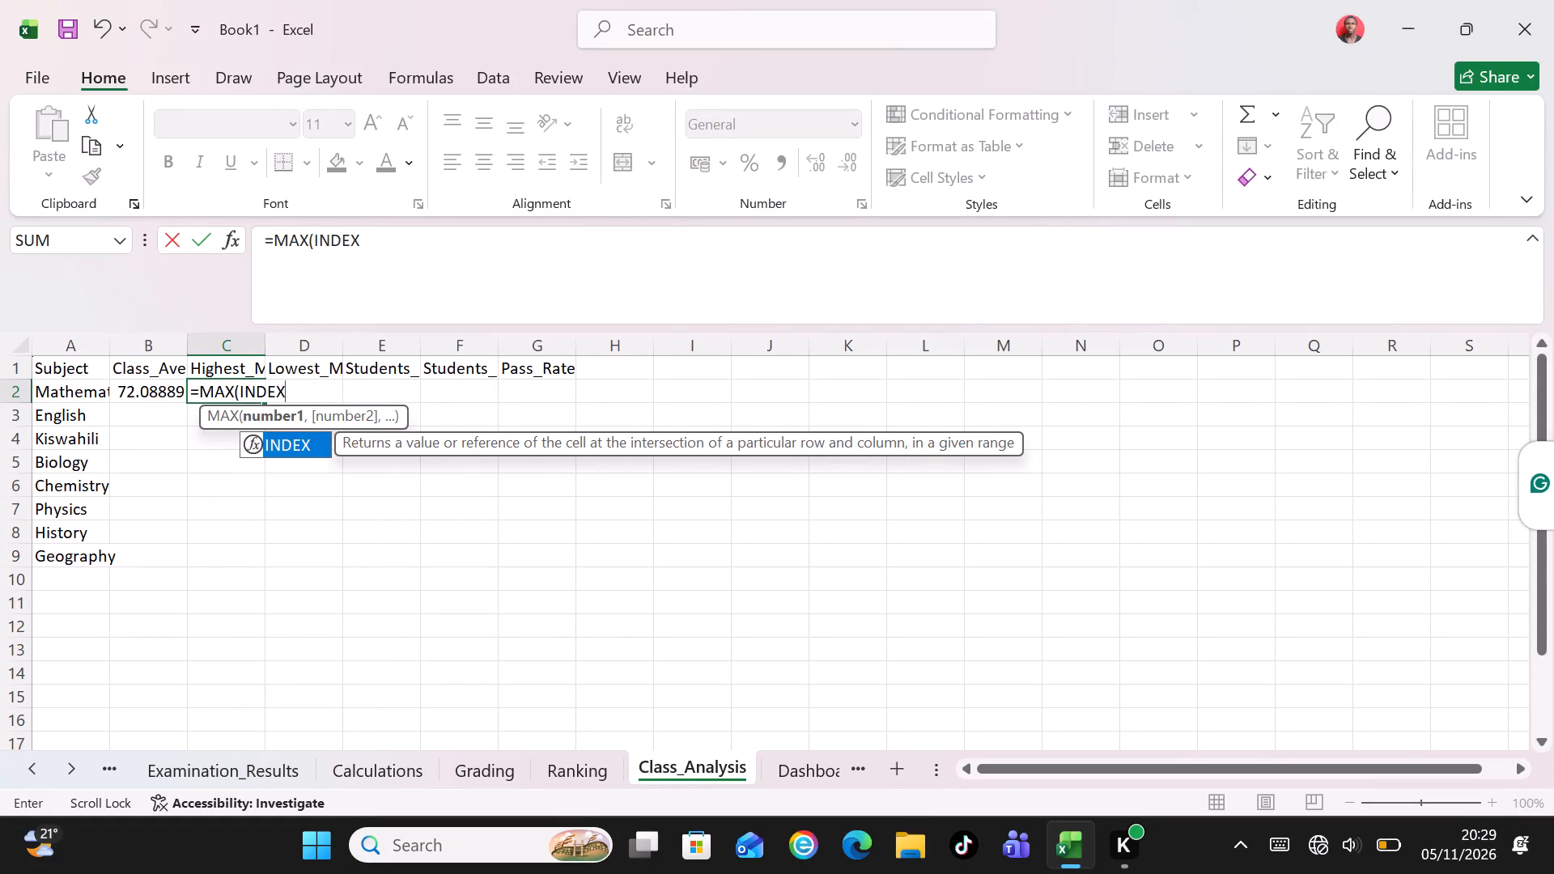
key(shift+parenleft)
text(EXAMINATION)
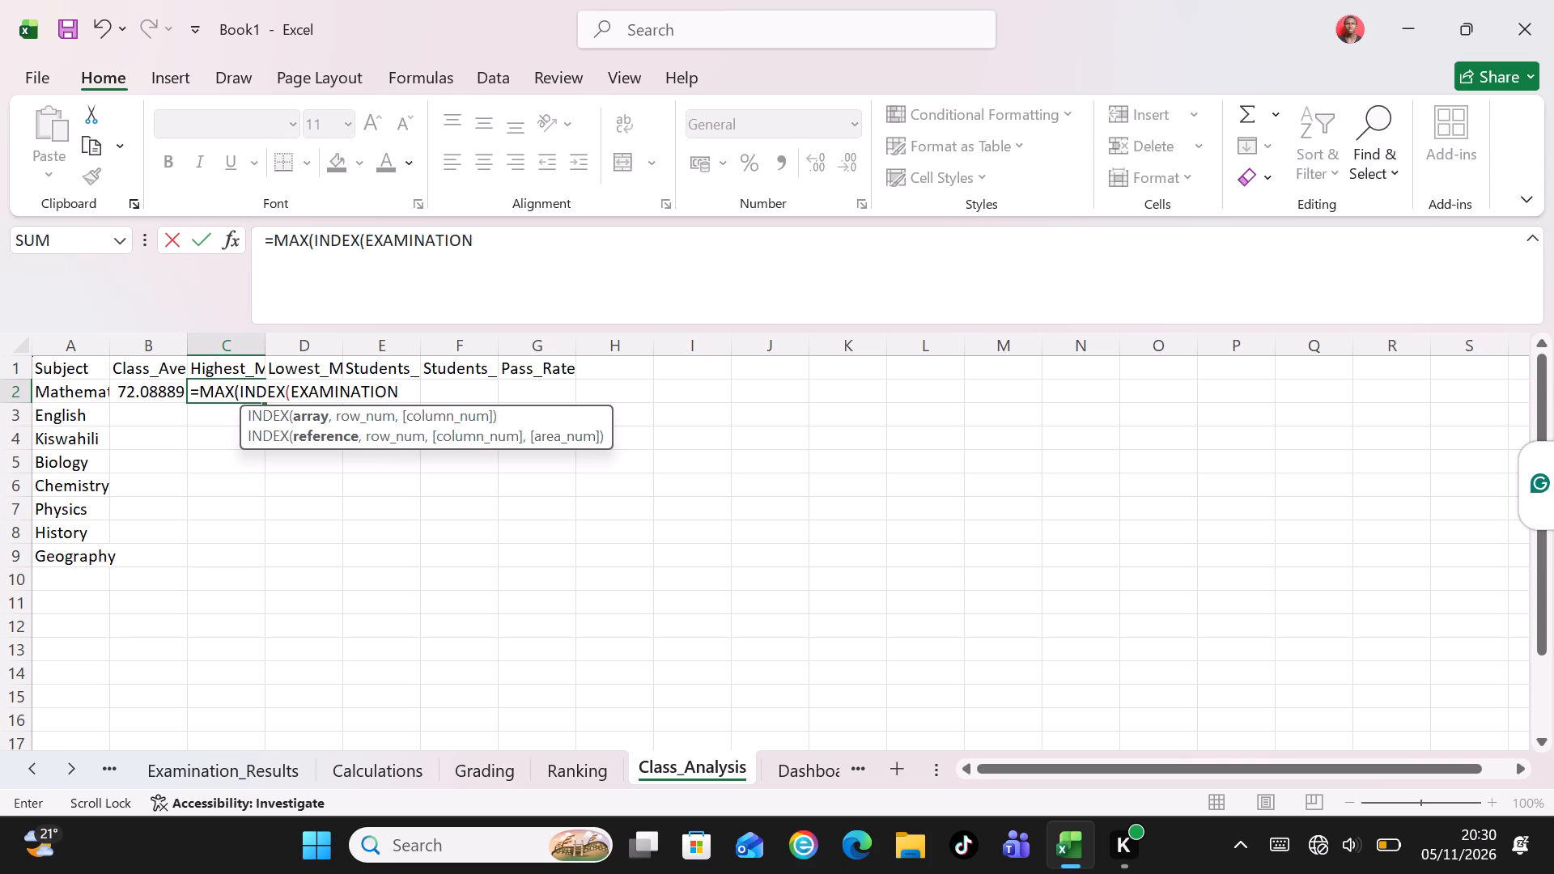
key(shift+underscore)
key(BackSpace)
key(BackSpace)
key(BackSpace)
key(BackSpace)
key(BackSpace)
key(BackSpace)
key(BackSpace)
key(BackSpace)
key(BackSpace)
key(BackSpace)
key(BackSpace)
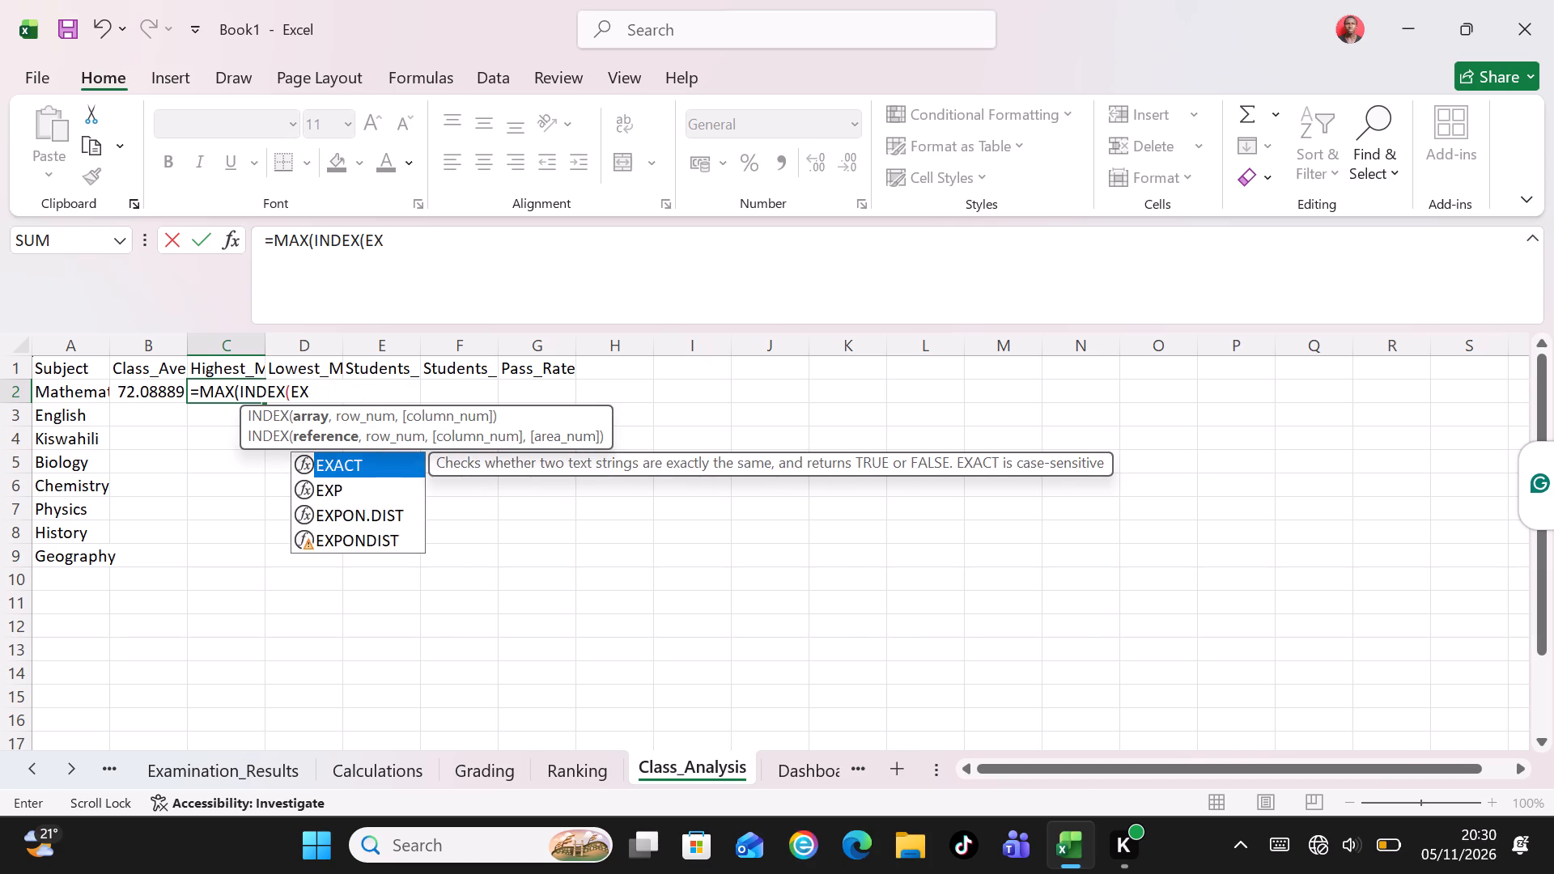
text(xamination)
key(shift+underscore)
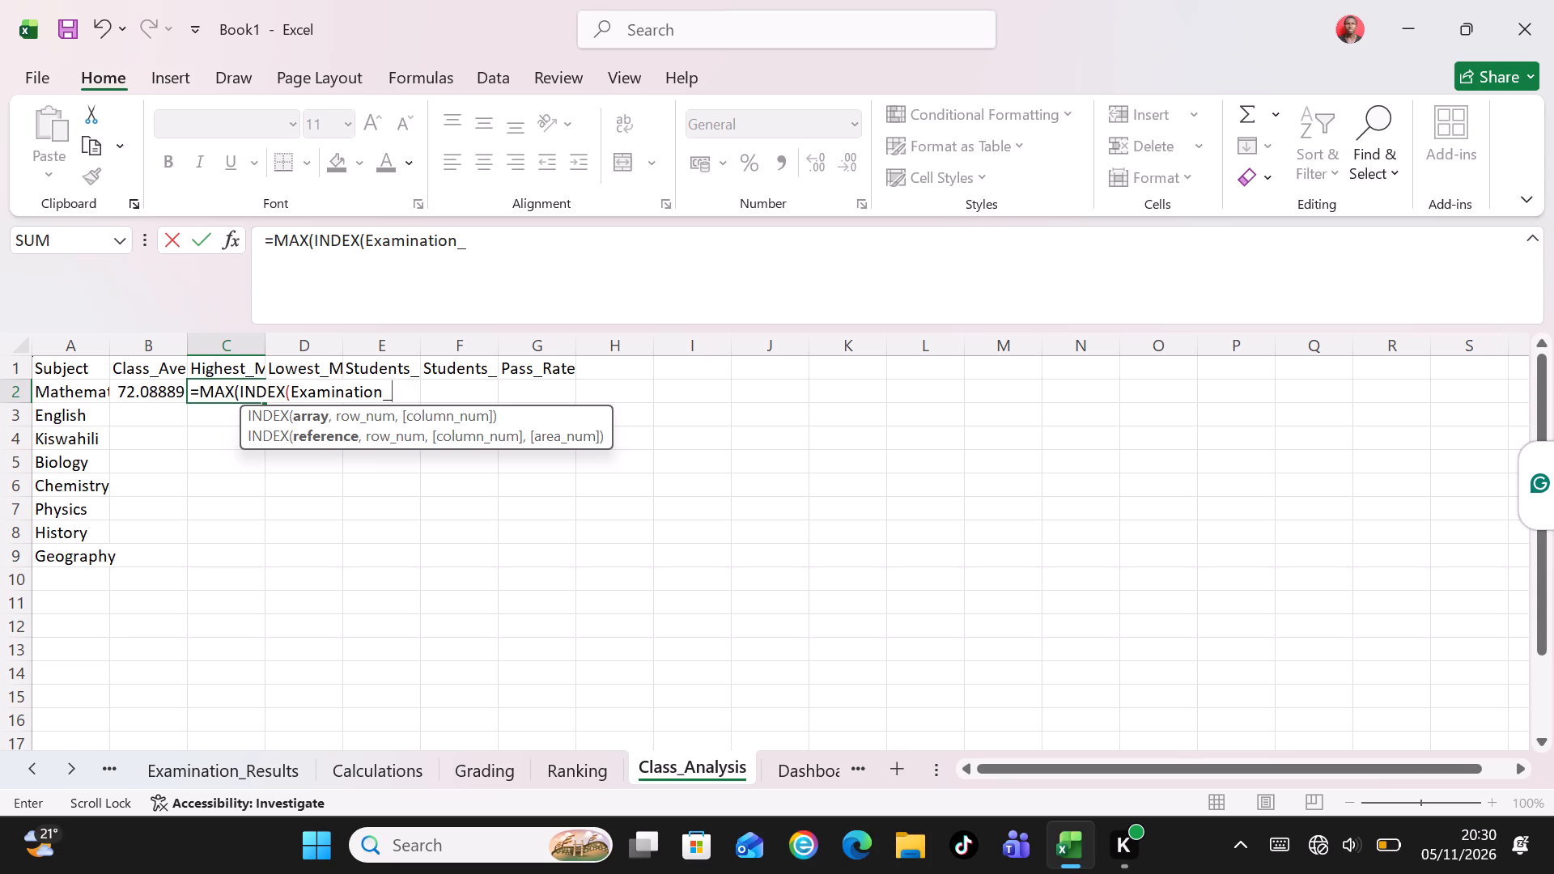
text(Results)
key(shift+exclam)
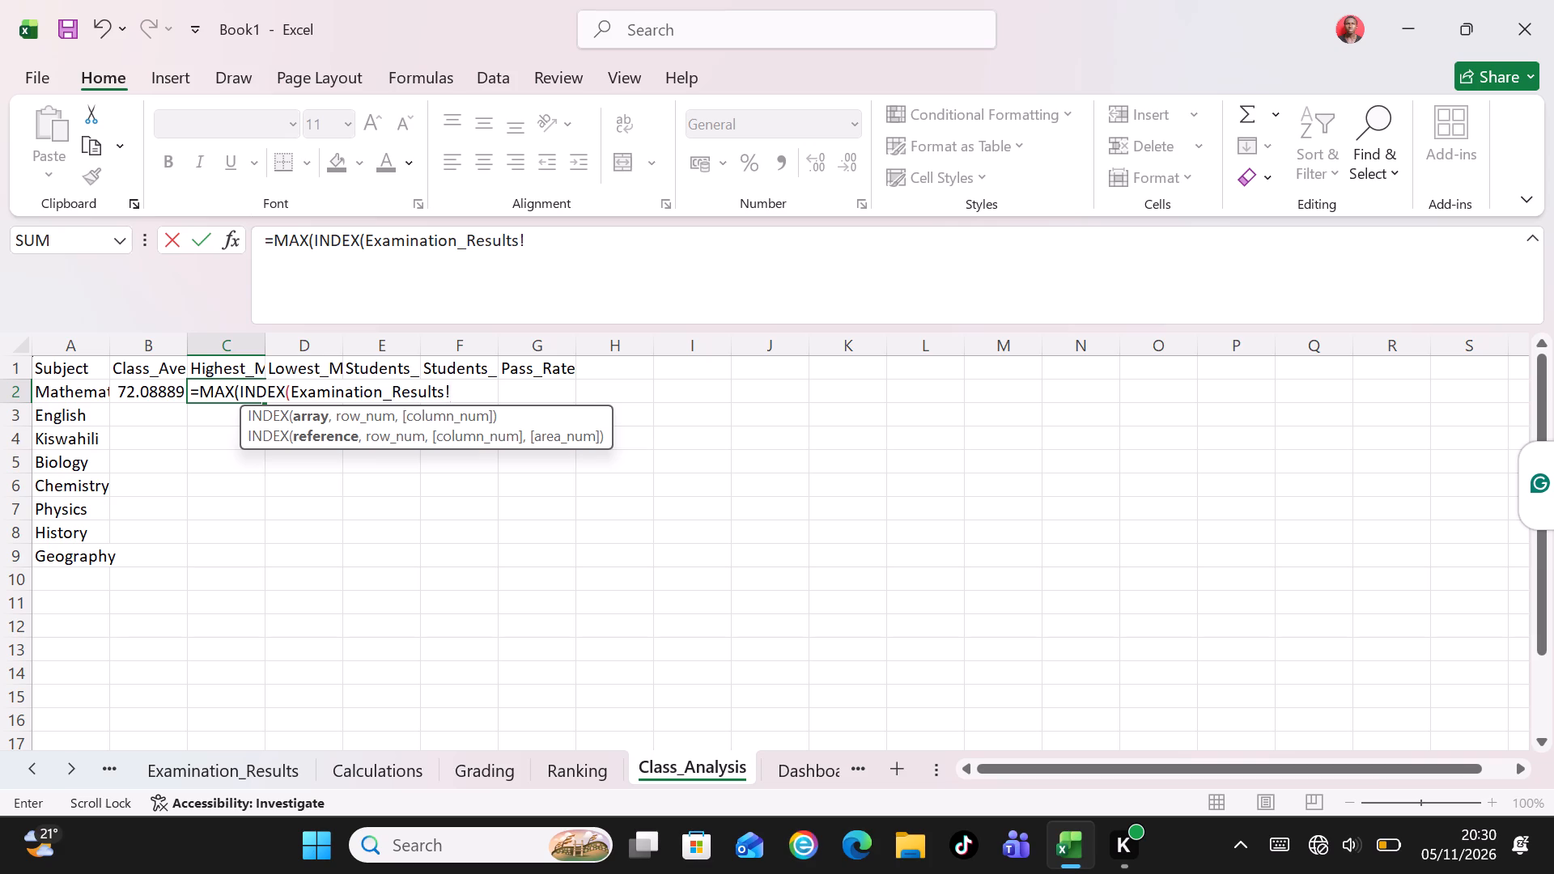
key(shift+dollar)
key(shift+c)
key(shift+dollar)
key(shift+colon)
key(shift+dollar)
key(shift+j)
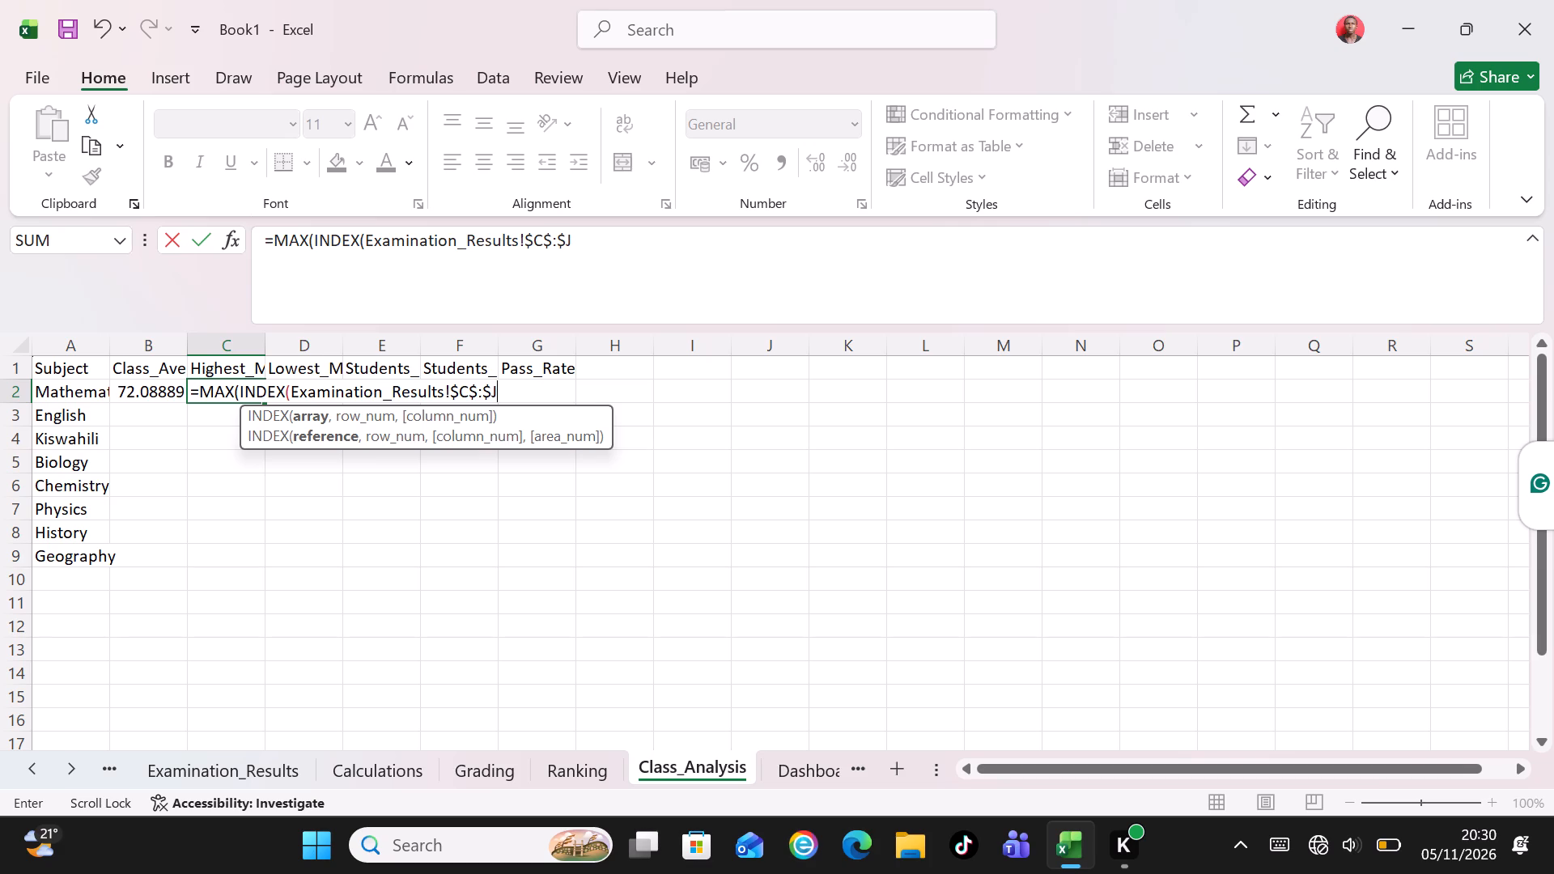
key(shift+dollar)
text(46)
text(,0,)
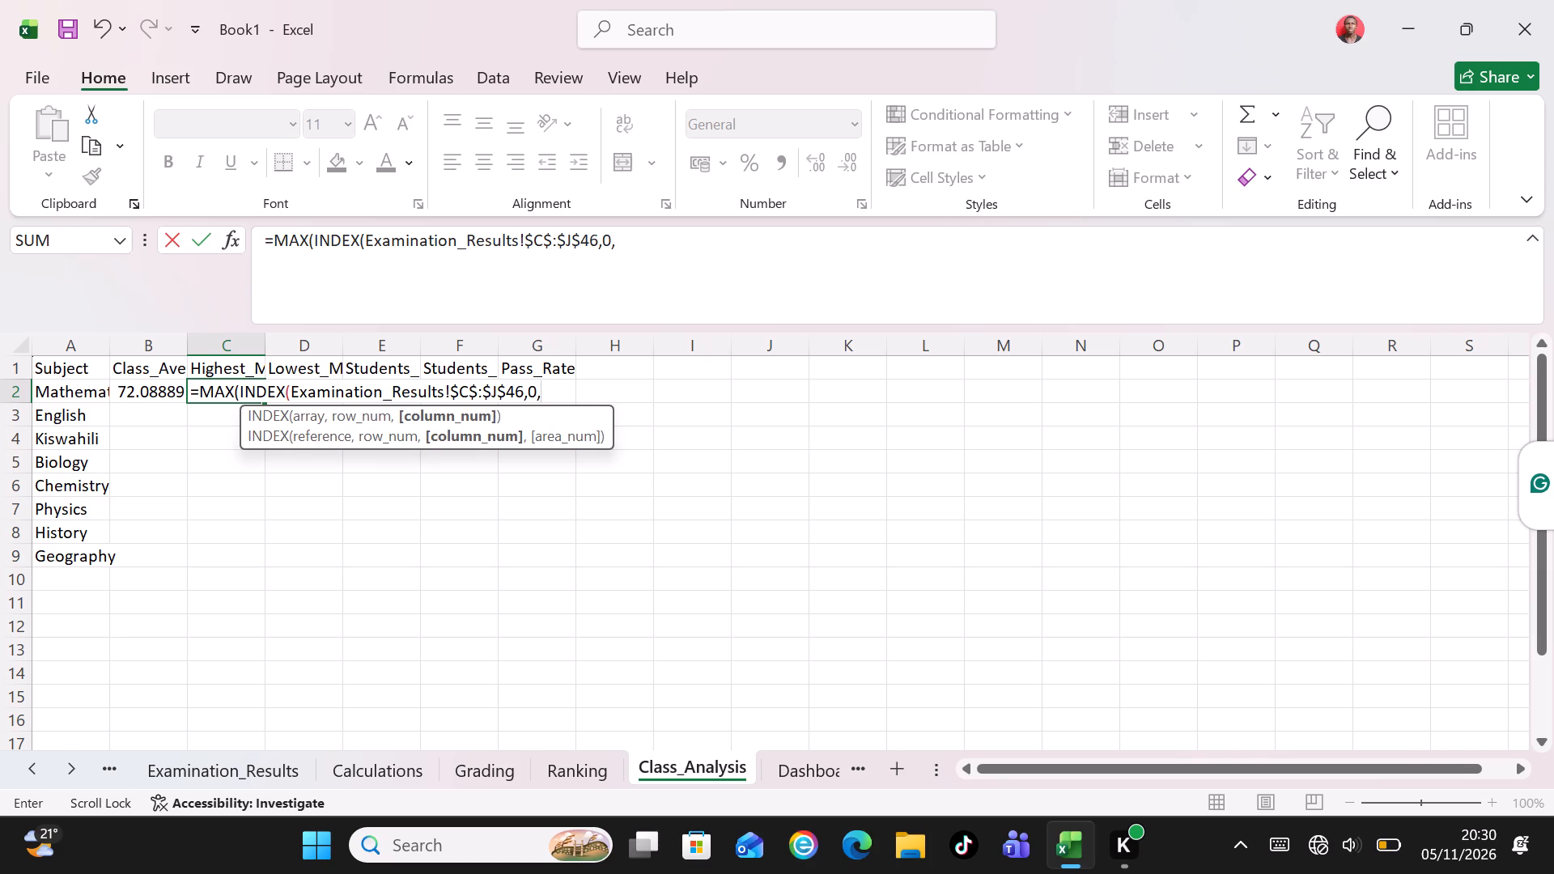
text(ROWS)
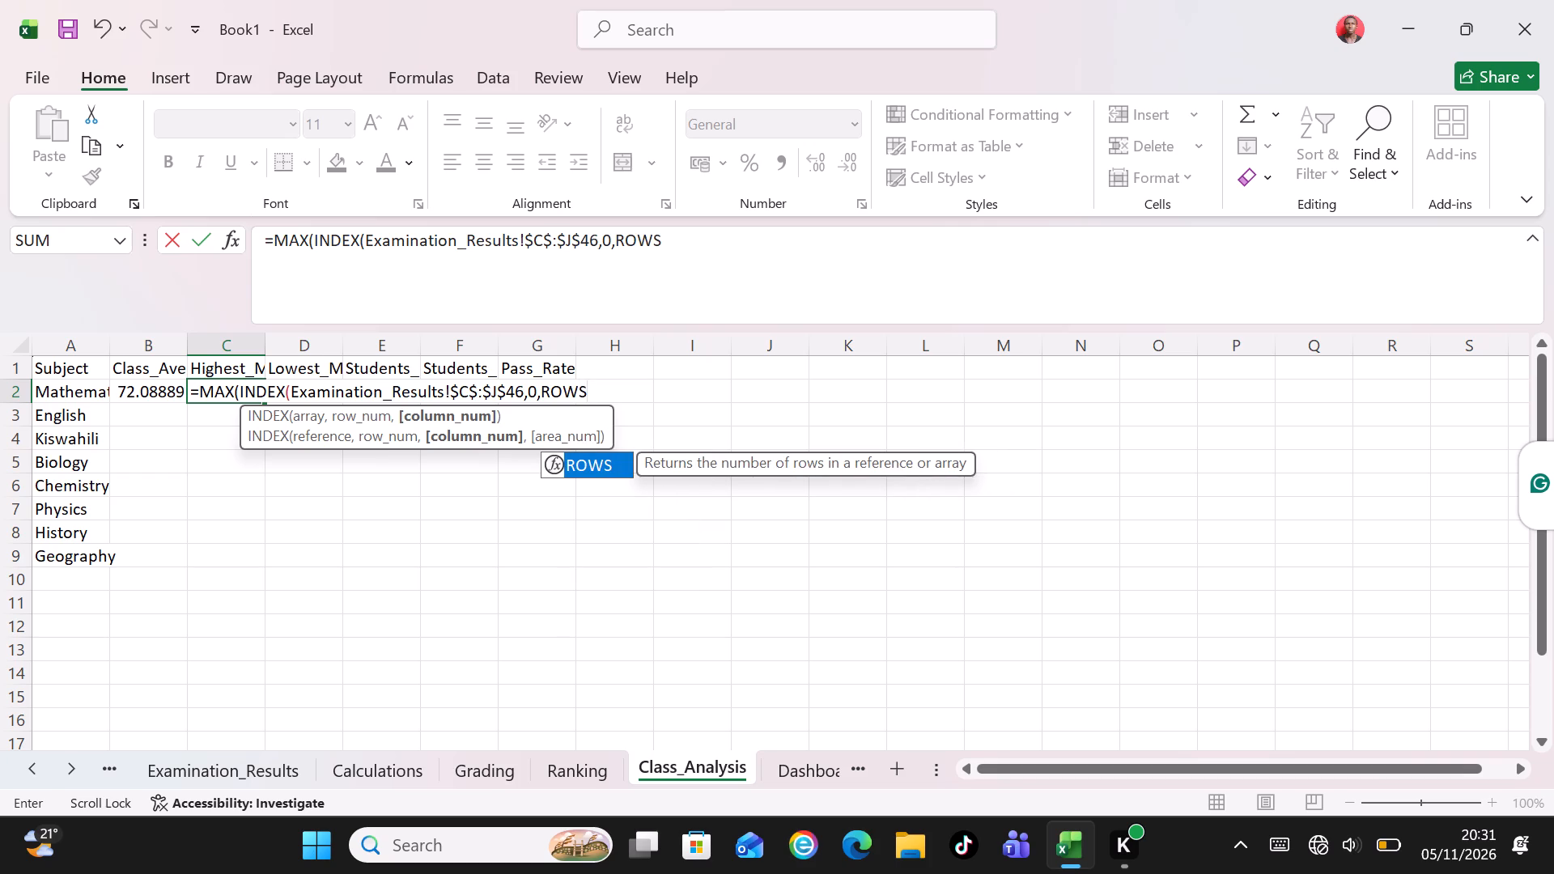
key(shift+parenleft)
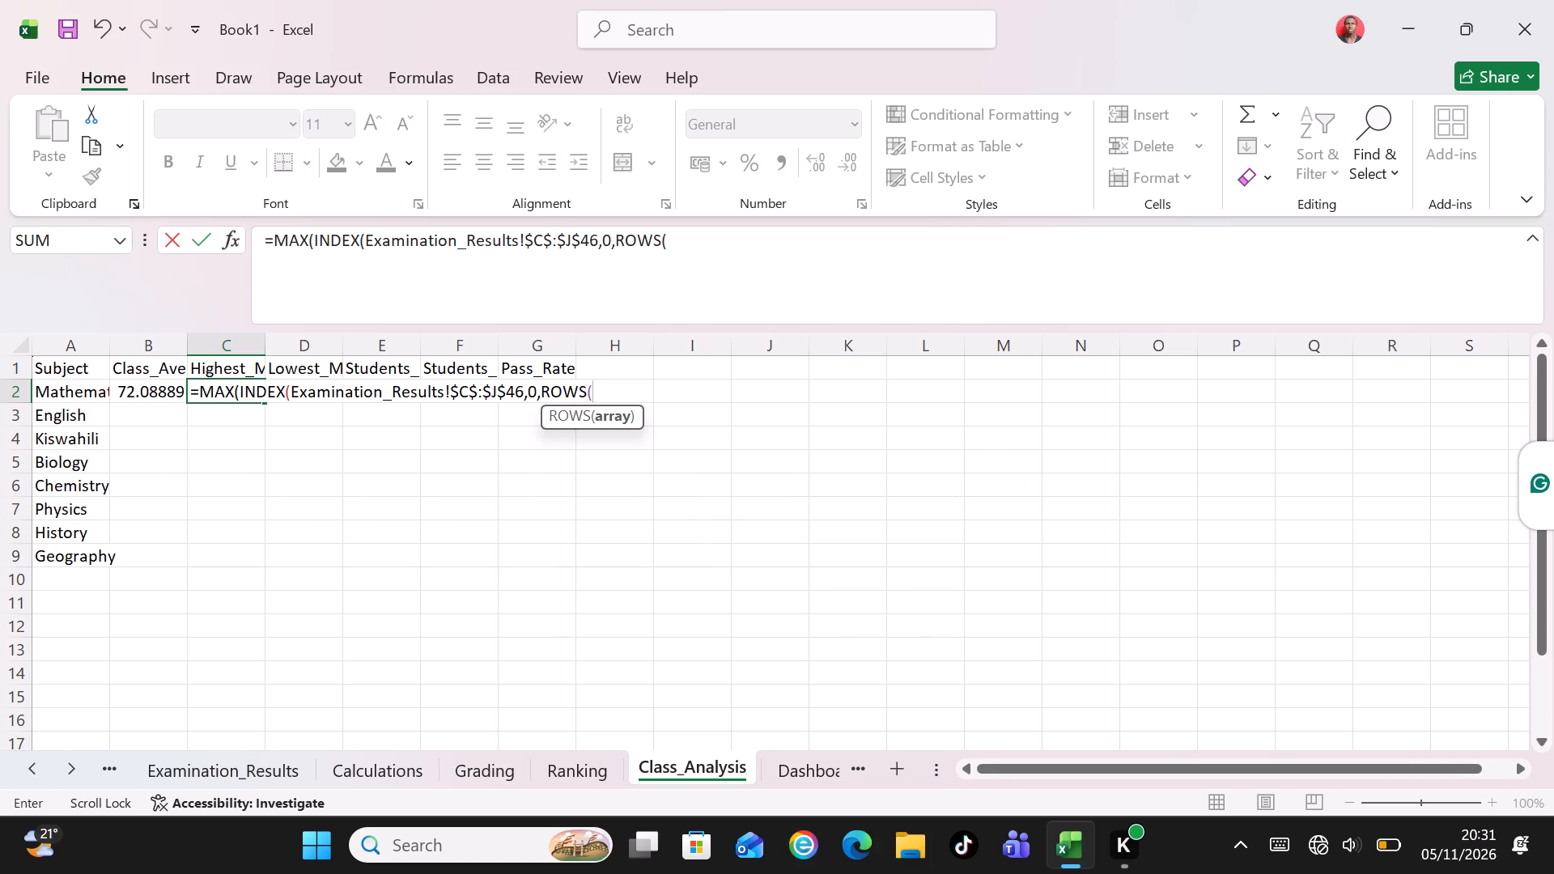
key(shift+dollar)
key(a)
key(shift+dollar)
key(2)
key(shift+colon)
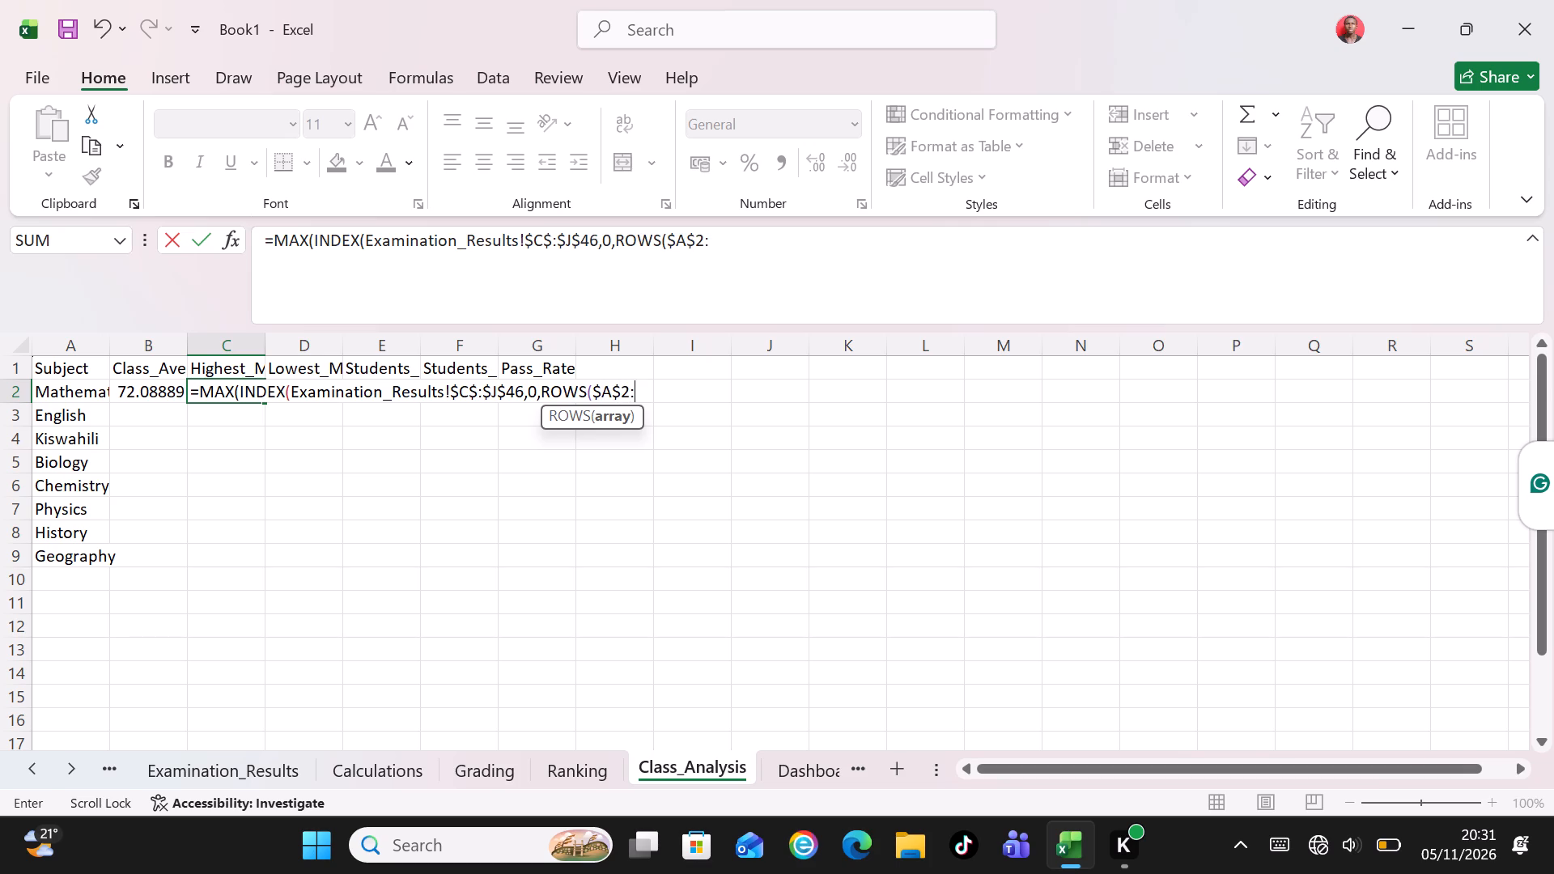
text(A2)
text())))
key(Return)
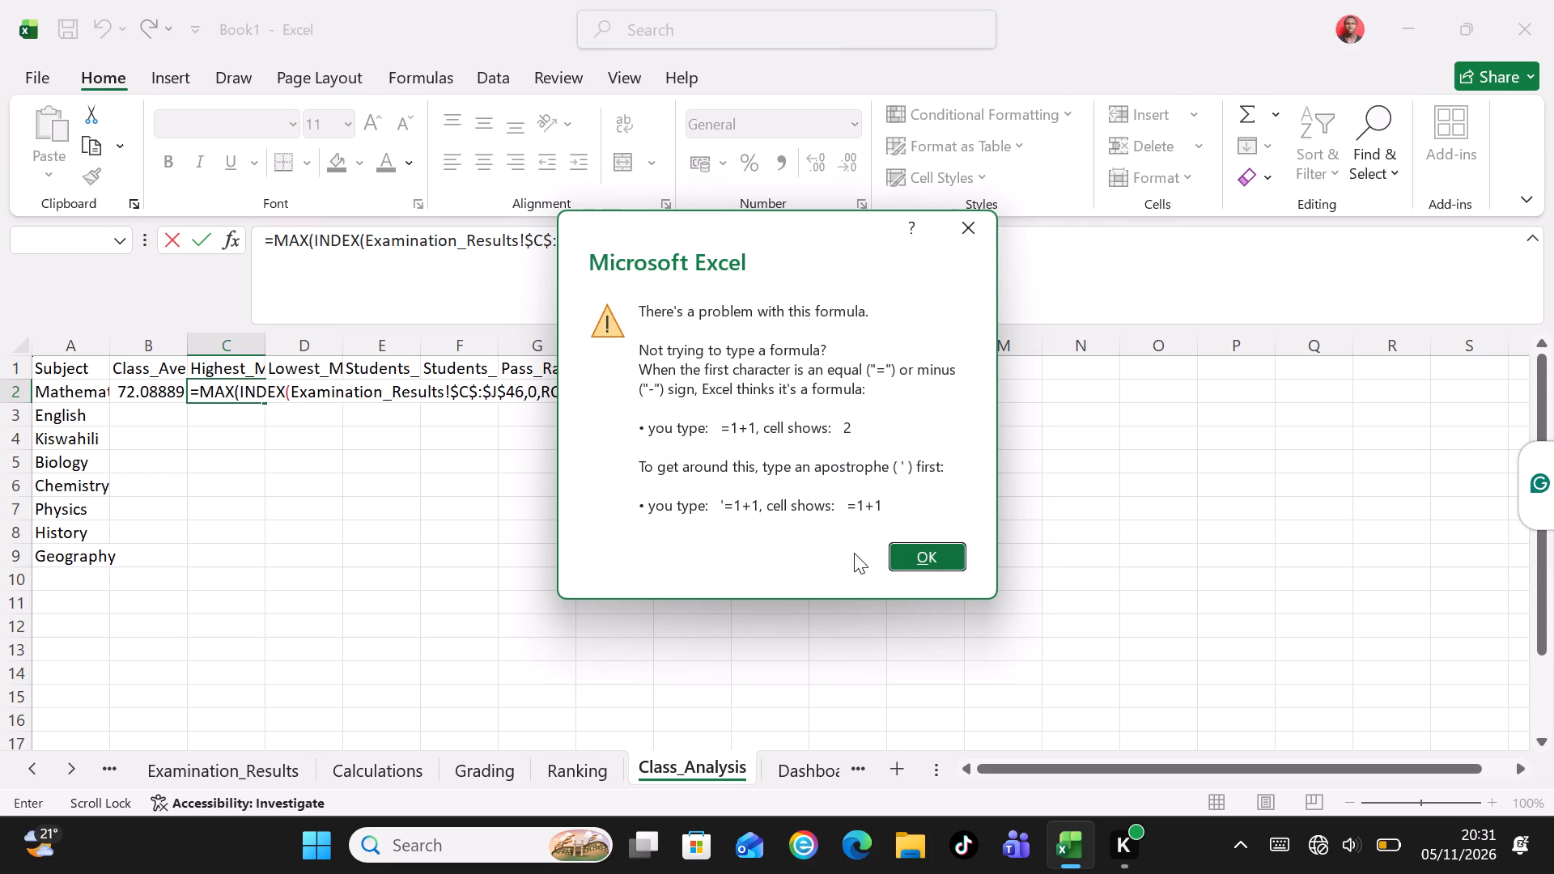
click(932, 553)
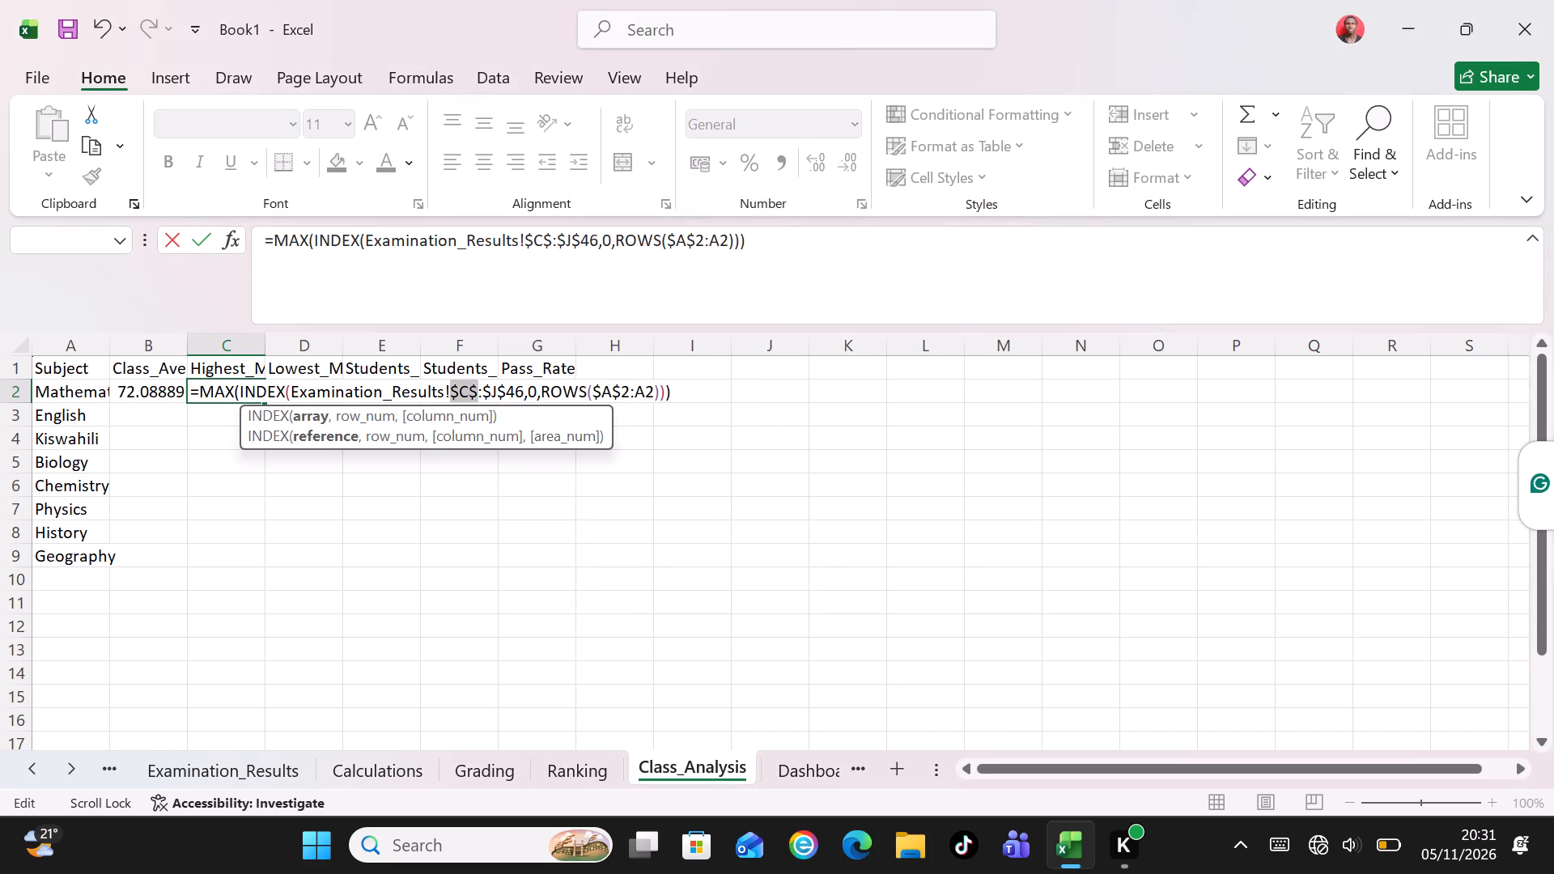